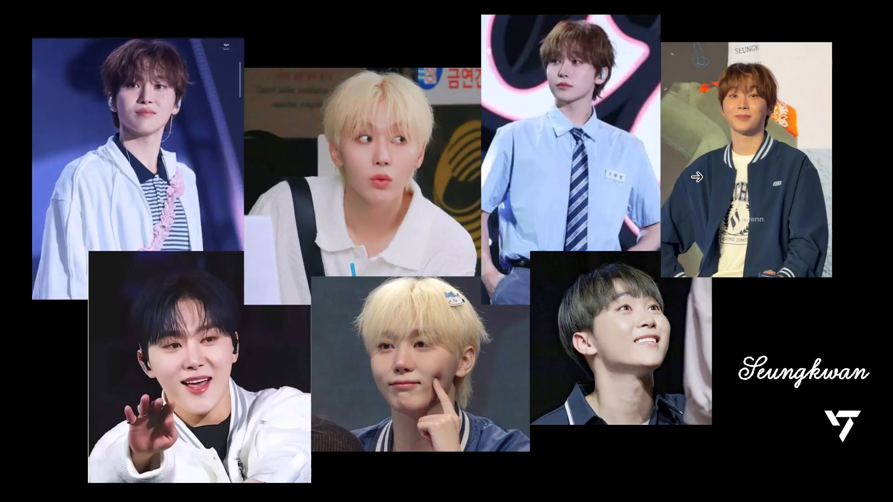
# Restart the presentation from slide 1 and view the BTS member photo collages up to slide 7.
pyautogui.press('Escape')
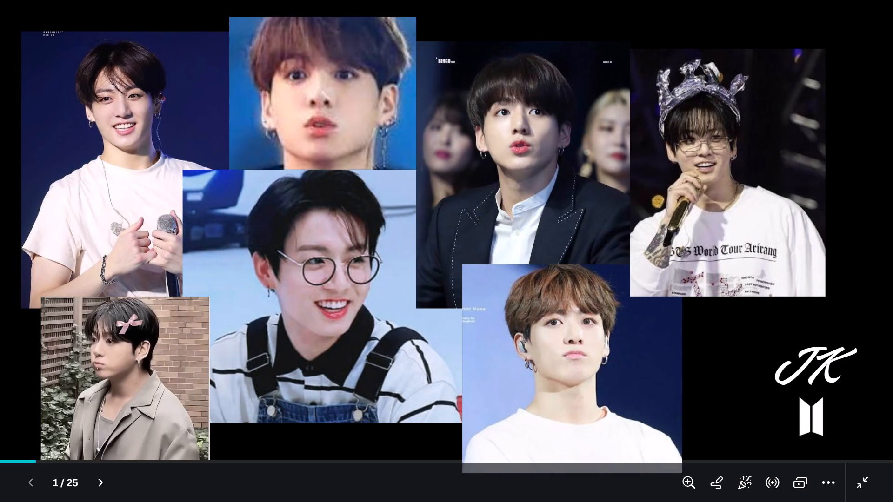
pyautogui.press('Right')
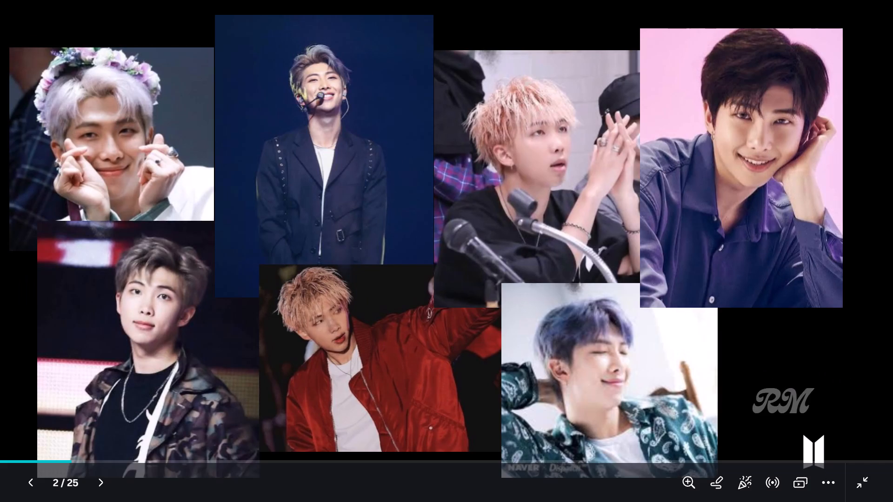
pyautogui.press('Right')
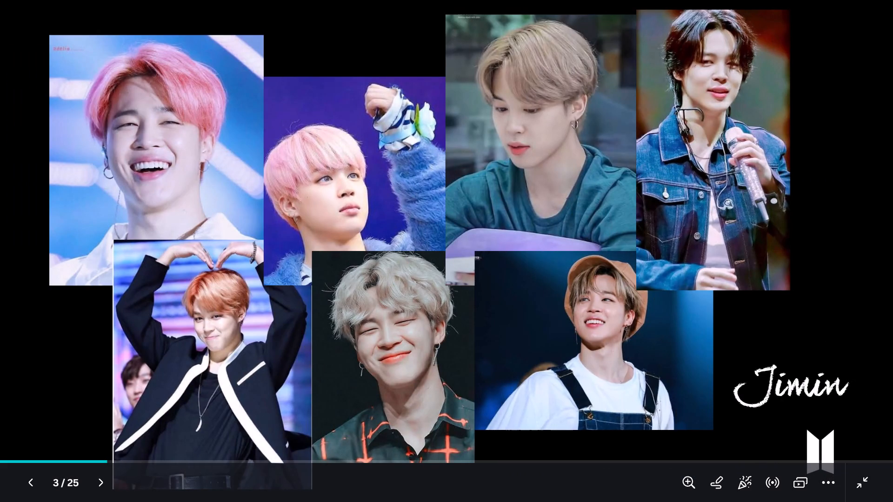
pyautogui.press('Right')
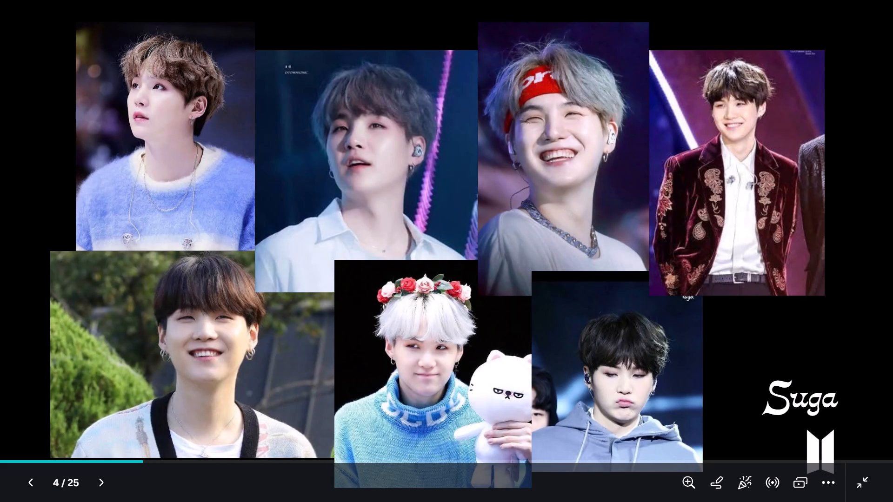
pyautogui.press('Right')
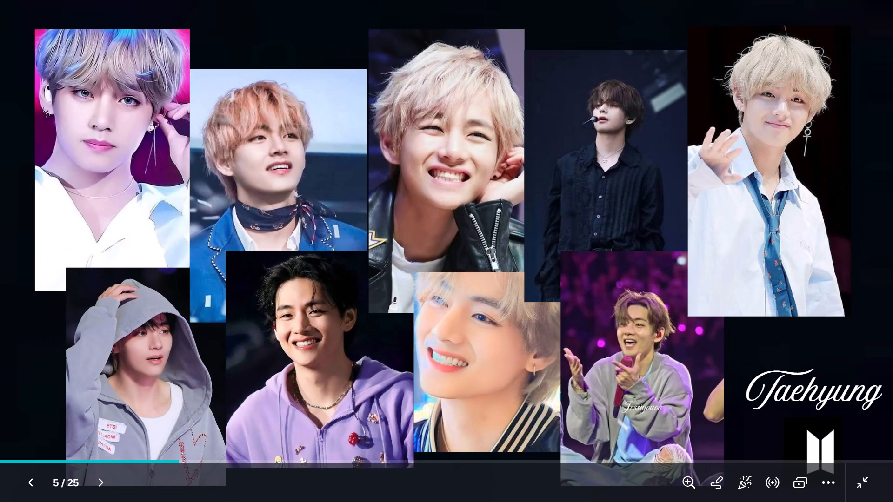
pyautogui.press('Right')
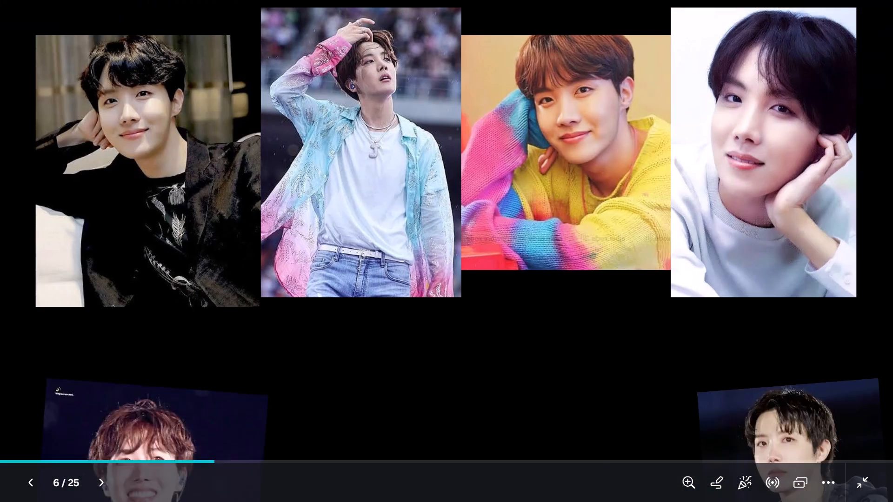
pyautogui.press('Right')
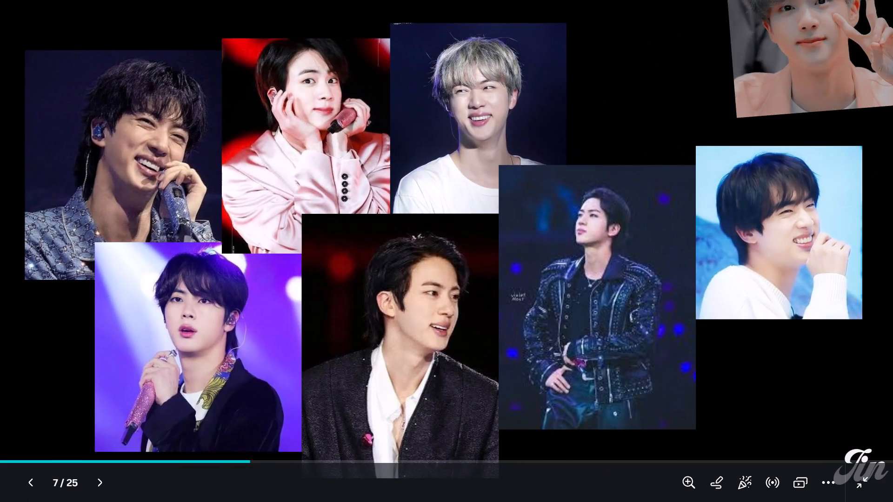
# Advance the presentation through slides 8 to 12 to view the TXT member collages.
pyautogui.press('Right')
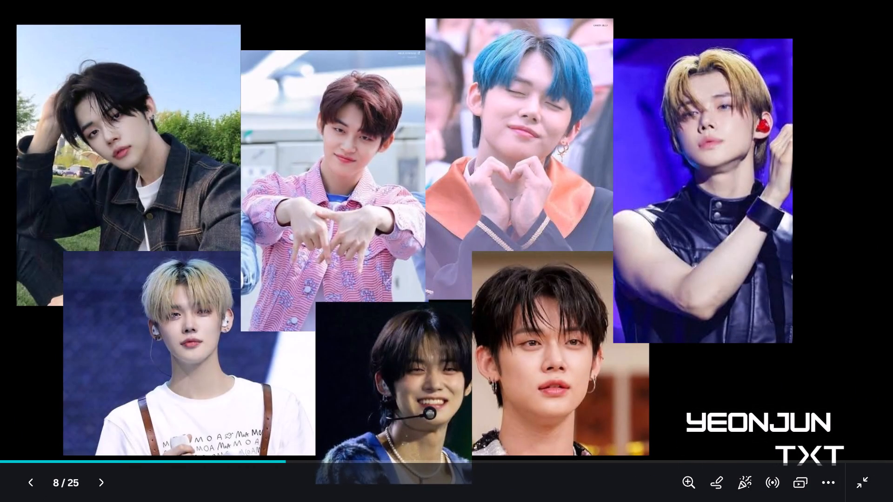
pyautogui.press('Right')
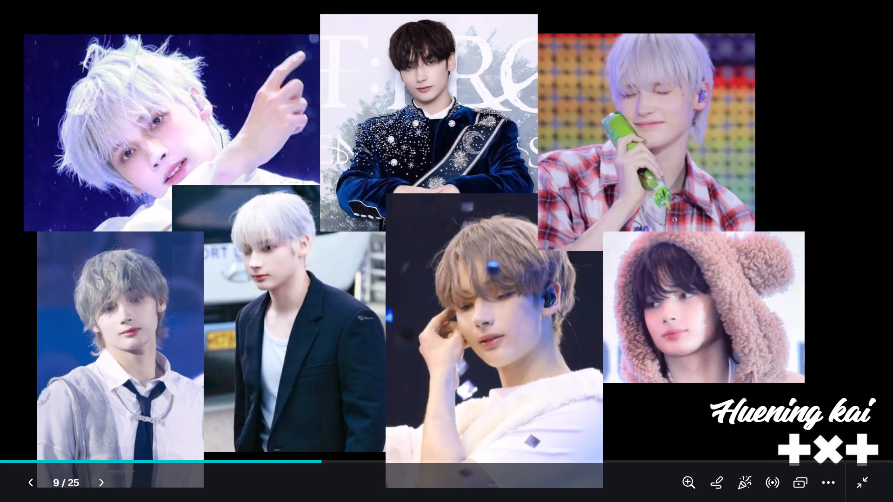
pyautogui.press('Right')
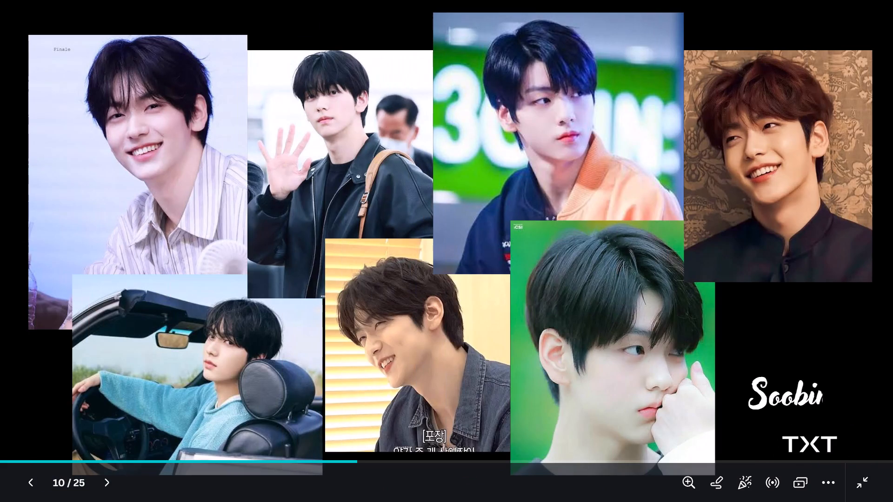
pyautogui.press('Right')
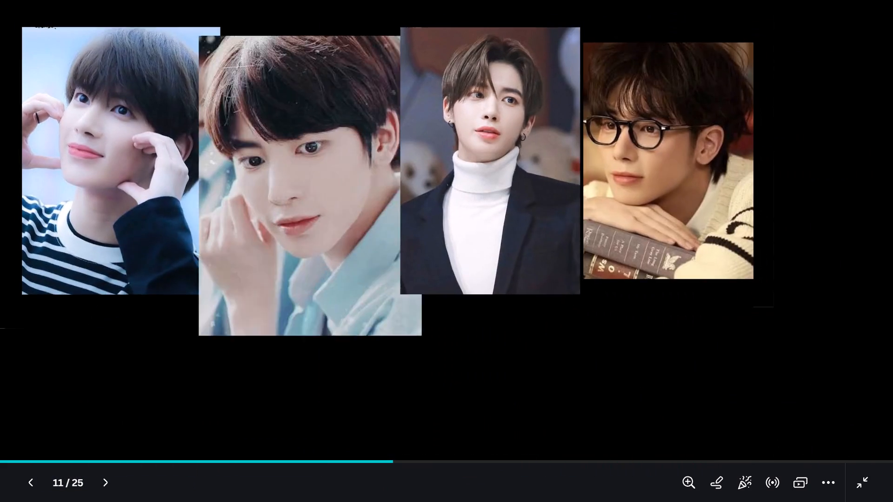
pyautogui.press('Right')
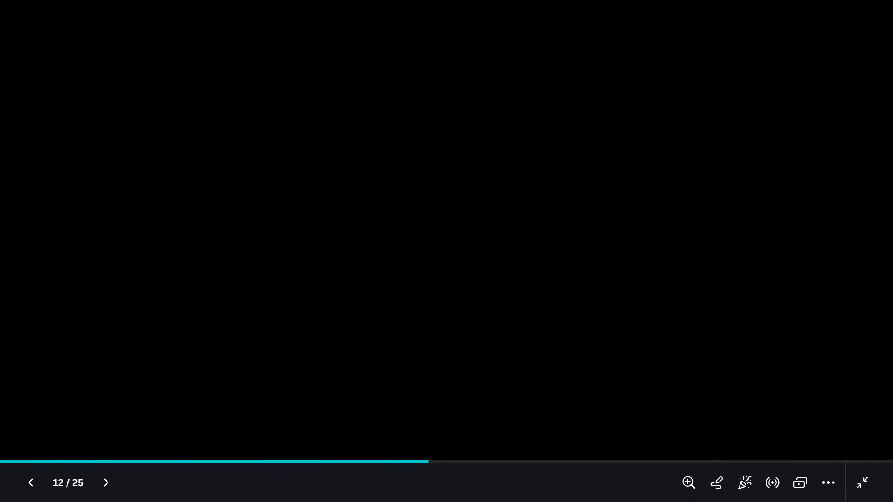
# Advance the presentation through slides 13 to 21 to view the Seventeen member collages and their animations.
pyautogui.press('Right')
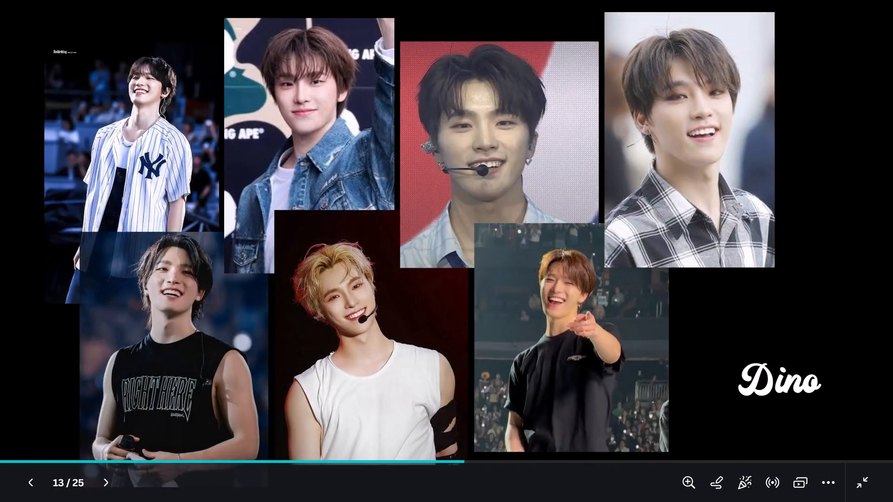
pyautogui.press('Right')
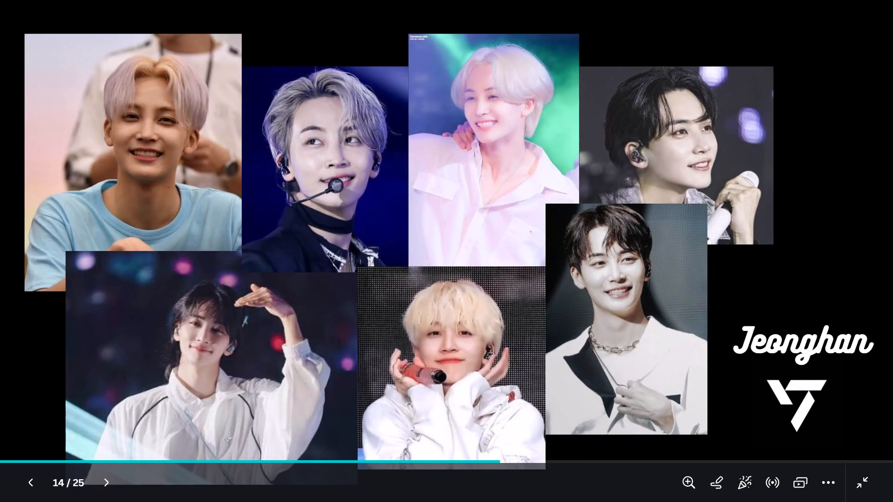
pyautogui.press('Right')
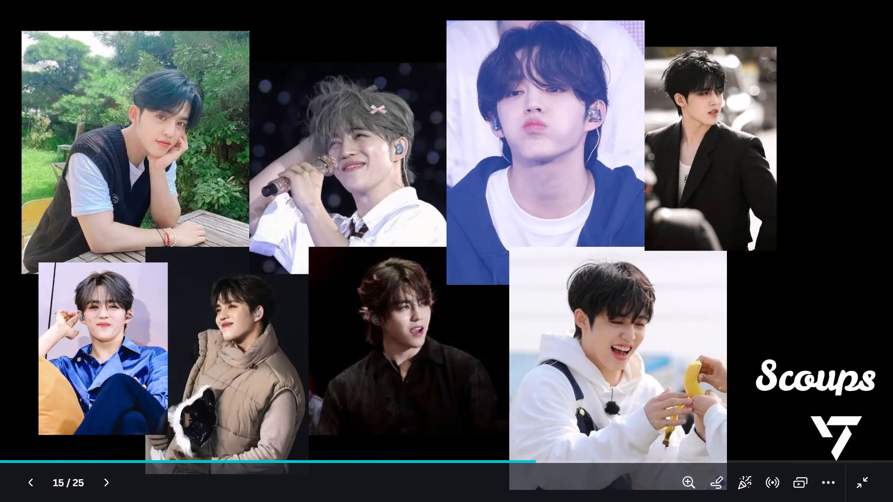
pyautogui.press('Right')
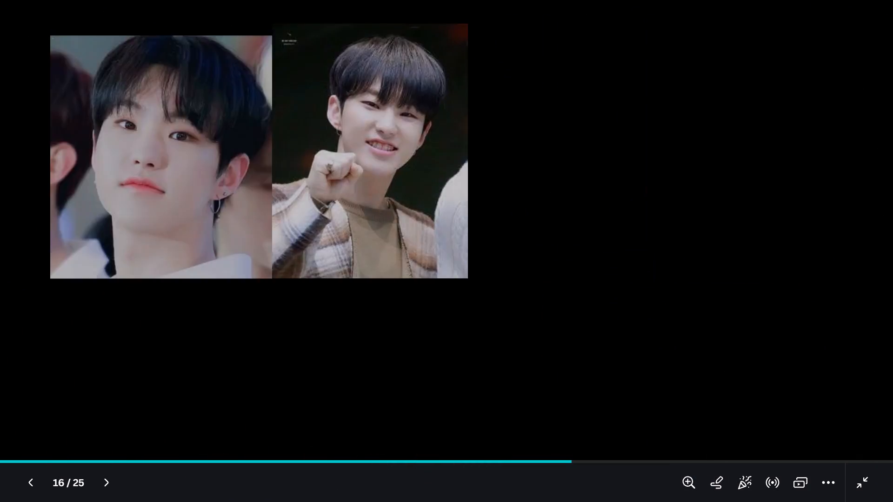
pyautogui.press('Right')
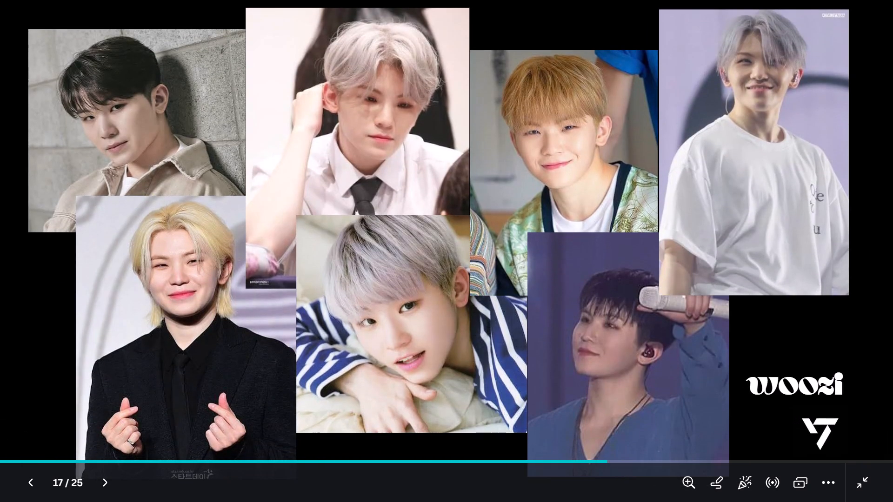
pyautogui.press('Right')
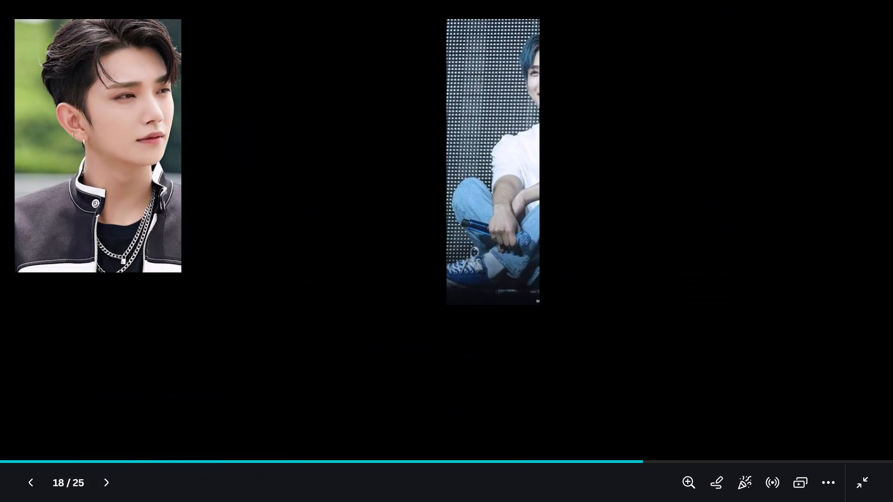
pyautogui.press('Right')
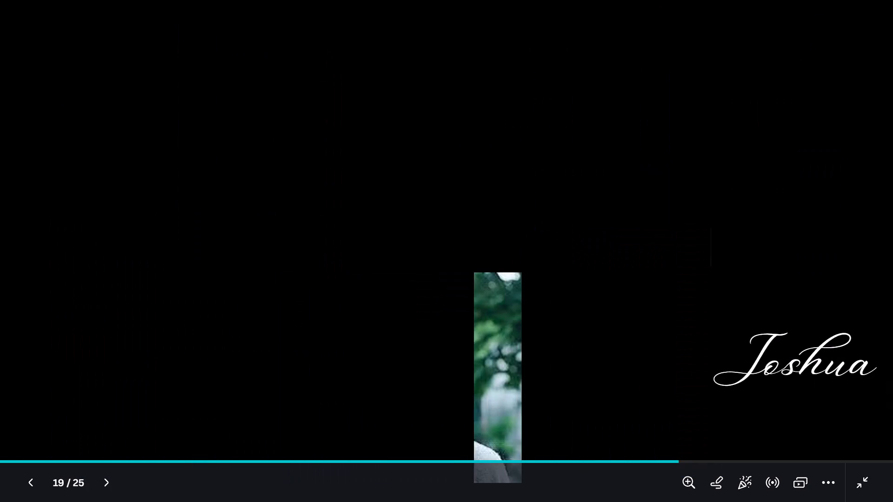
pyautogui.press('Right')
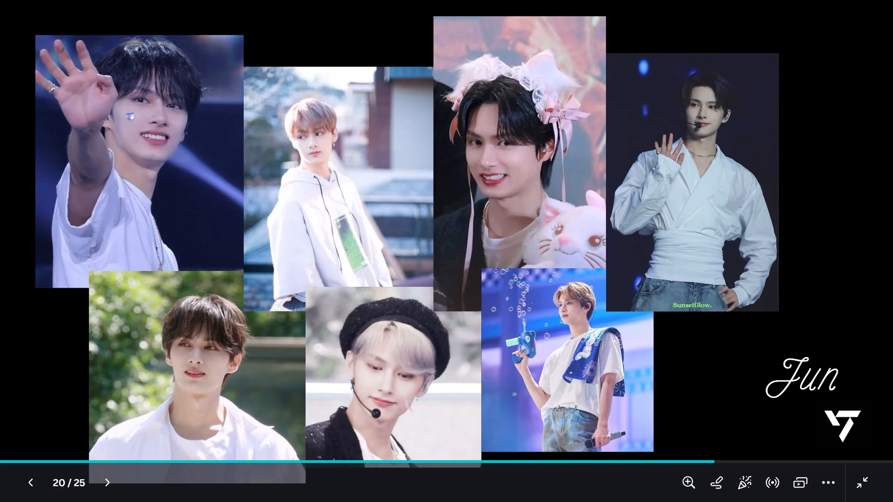
pyautogui.press('Right')
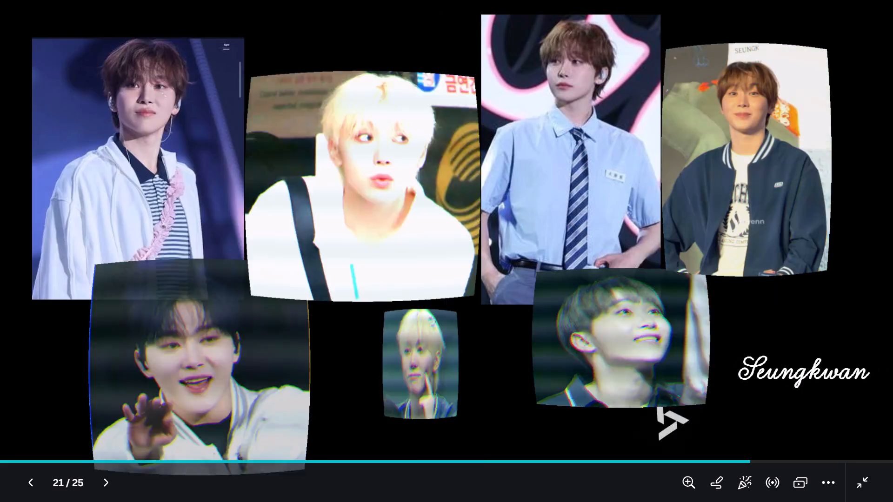
# Move back and forth between slides 20 and 21 to replay the entrance animations of slide 21.
pyautogui.press('Left')
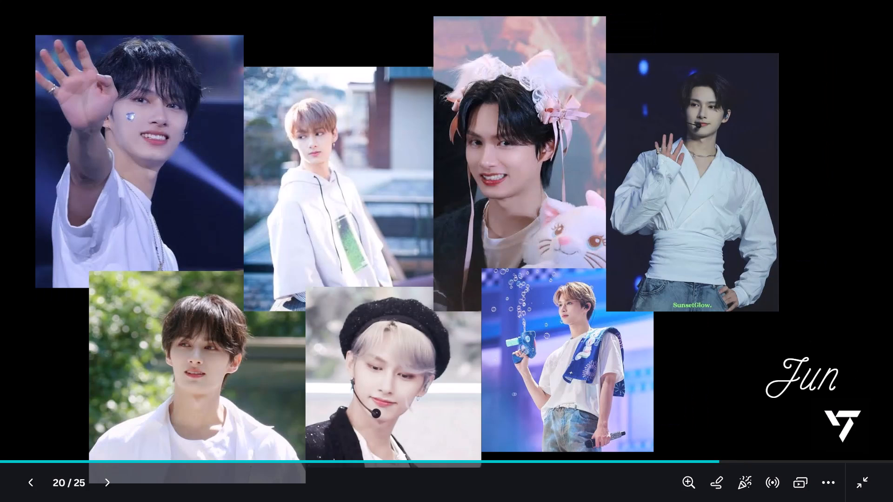
pyautogui.press('Right')
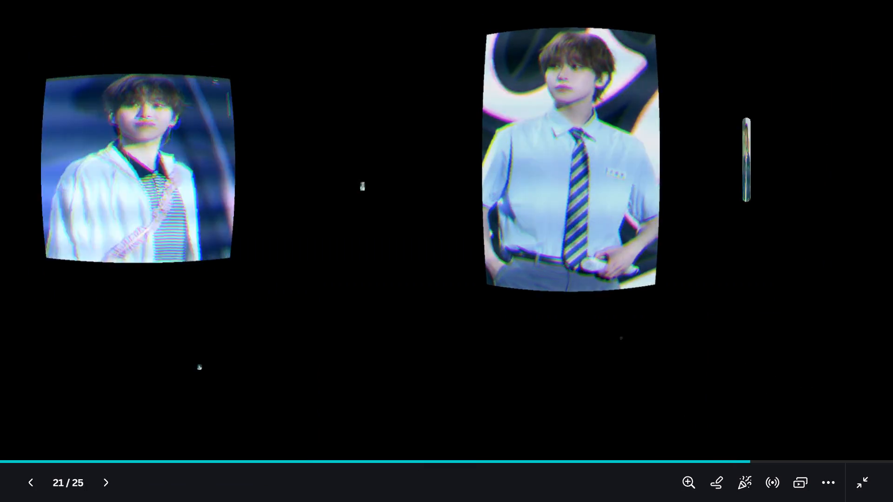
pyautogui.press('Left')
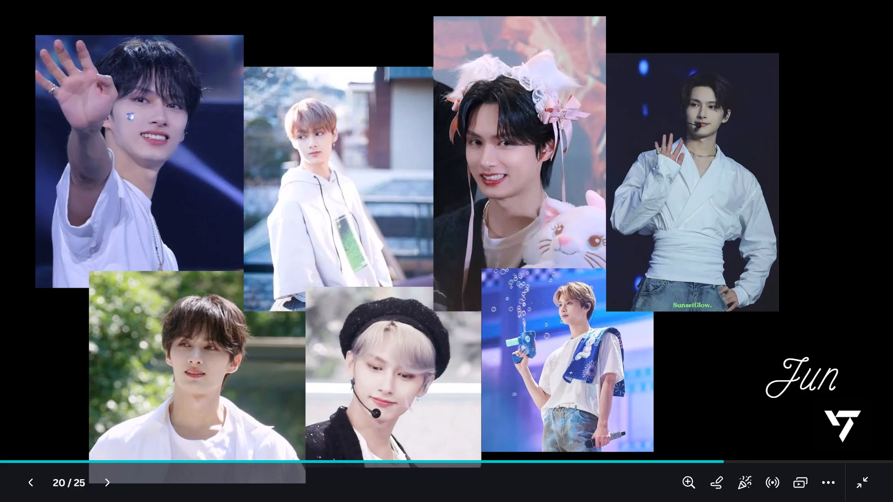
pyautogui.press('Right')
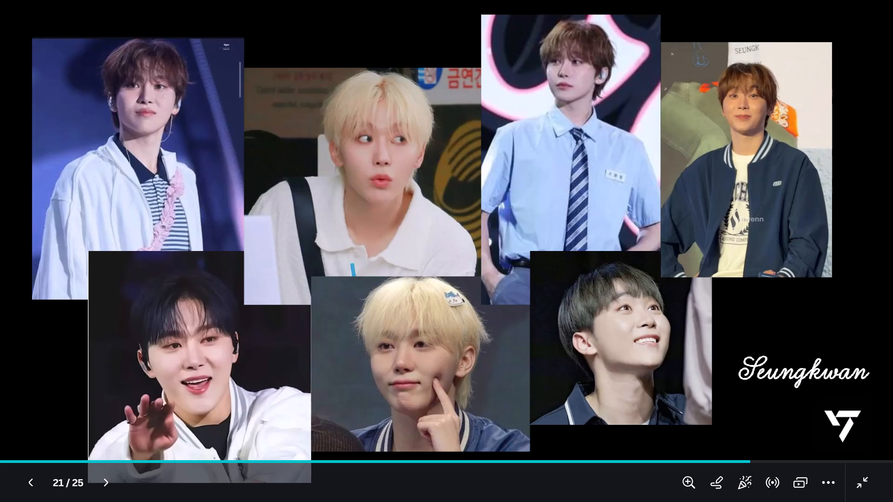
# View the remaining collages on slides 22 to 25 and leave the full-screen presentation.
pyautogui.press('Right')
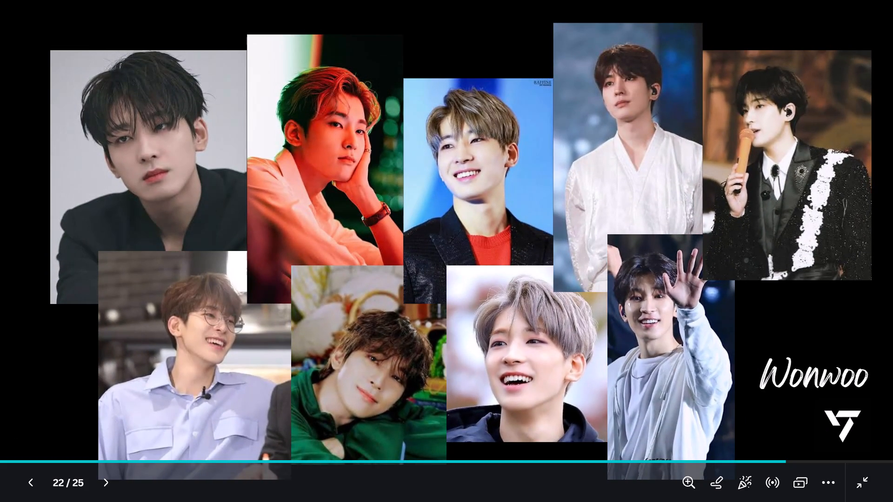
pyautogui.press('Right')
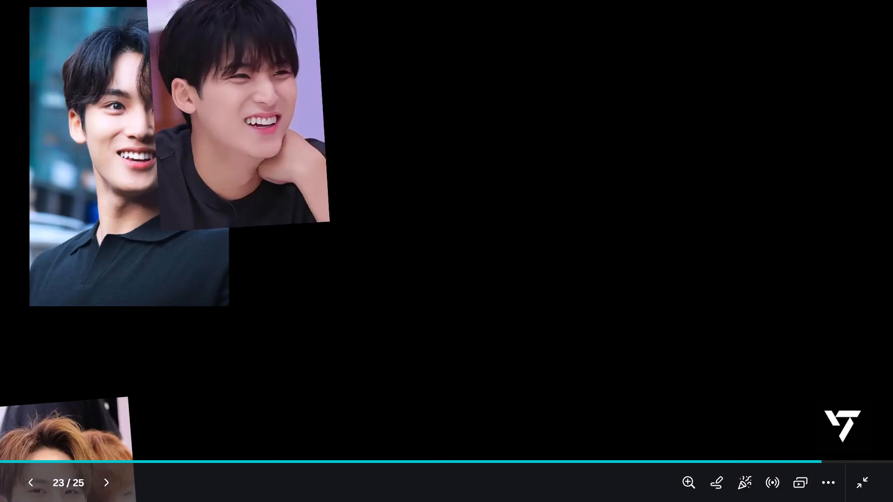
pyautogui.press('Right')
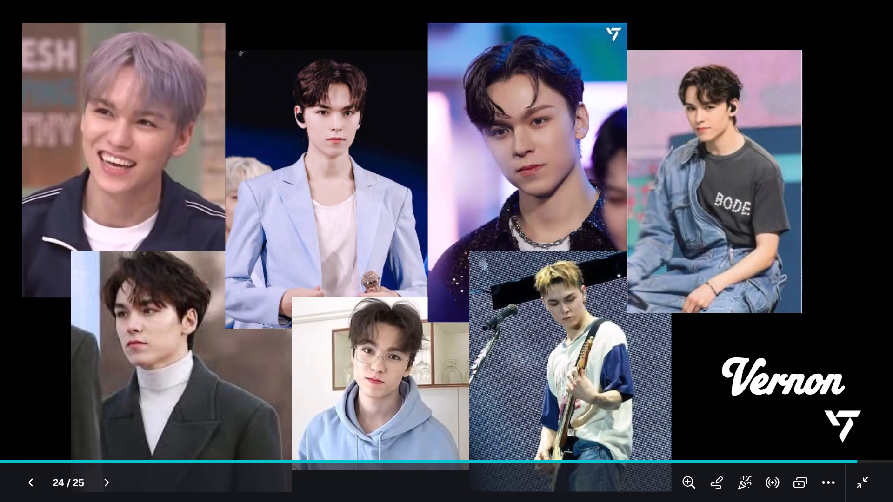
pyautogui.press('Right')
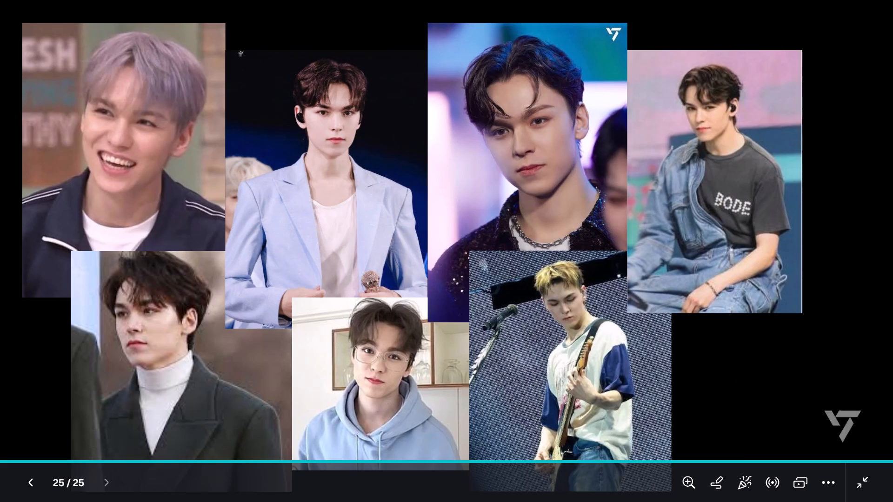
pyautogui.press('Right')
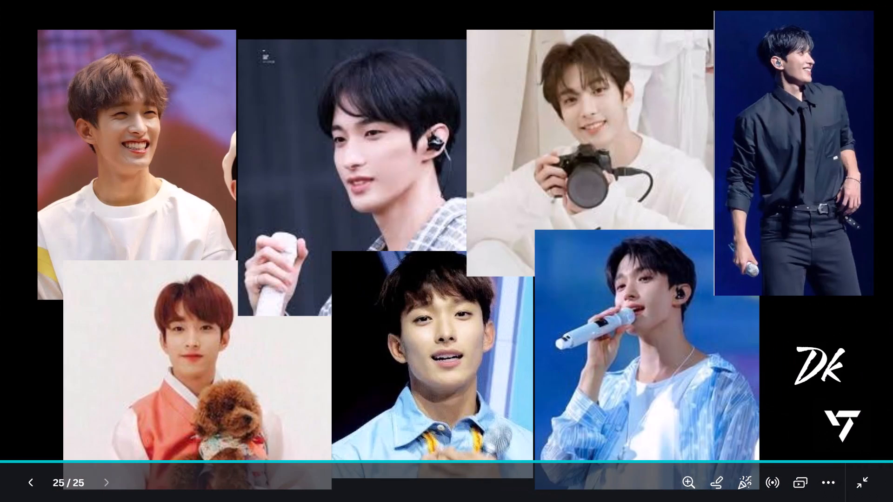
pyautogui.press('Escape')
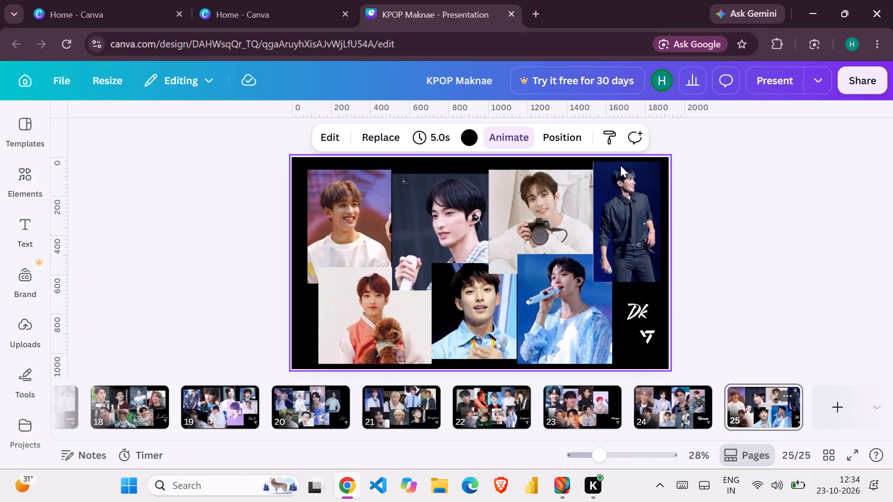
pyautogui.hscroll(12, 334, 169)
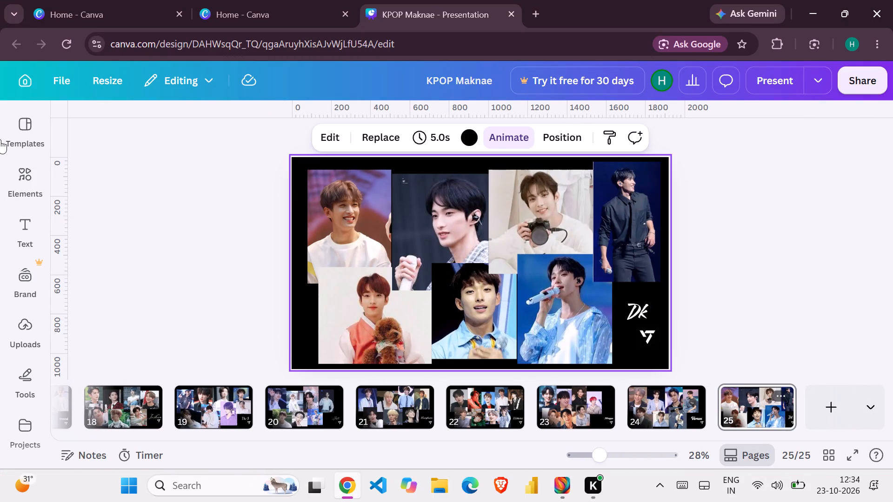
# Switch to the open Canva home page and browse the recent designs.
pyautogui.click(247, 13)
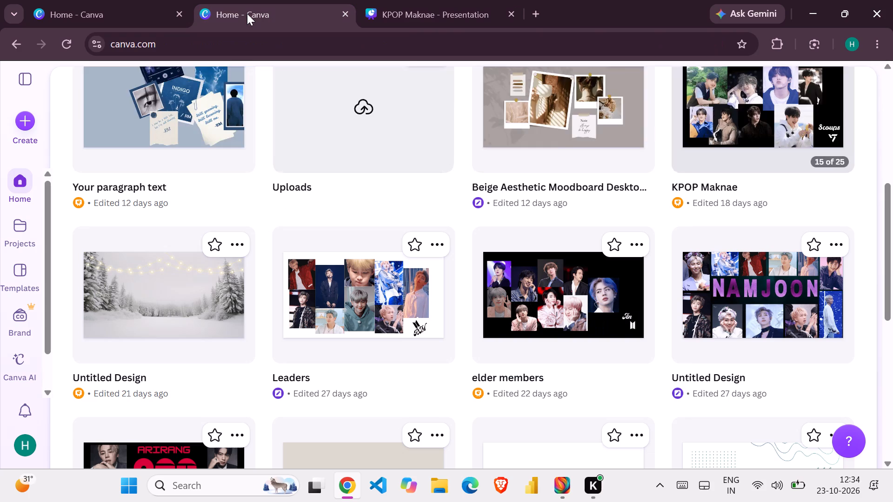
pyautogui.scroll(4, 503, 254)
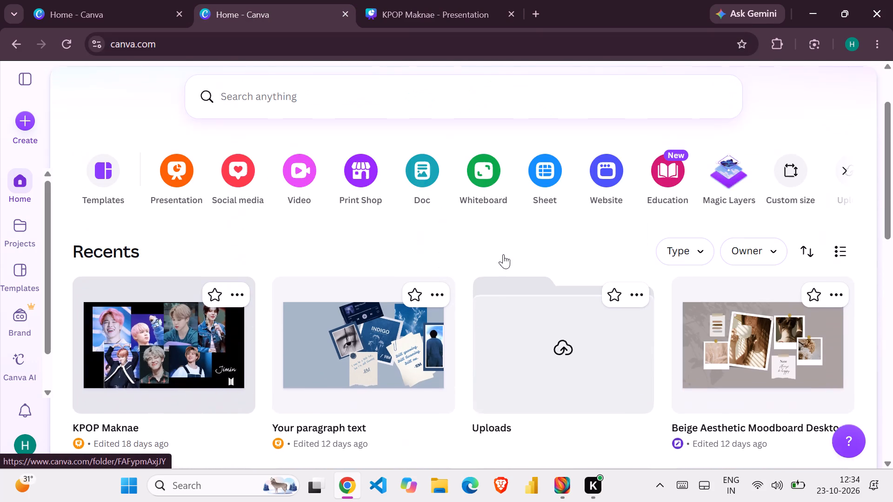
pyautogui.scroll(2, 503, 254)
pyautogui.scroll(-2, 503, 254)
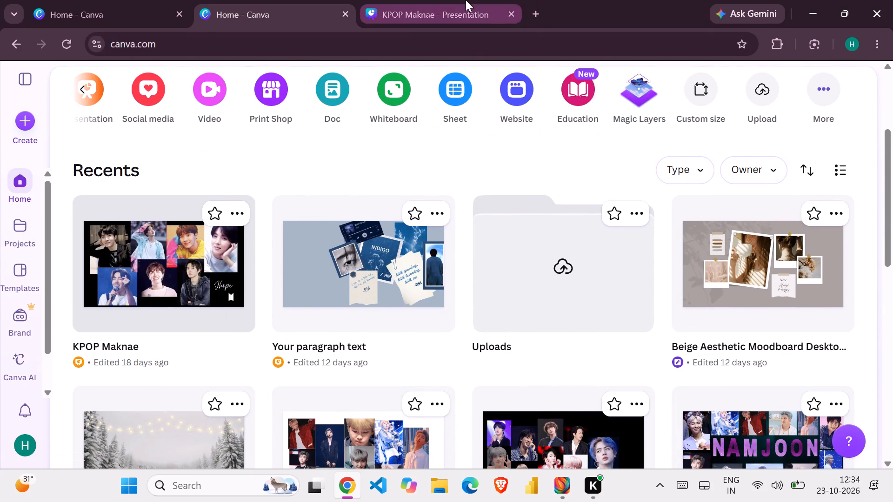
# Open the Photo Collage category in the Canva template library.
pyautogui.click(13, 290)
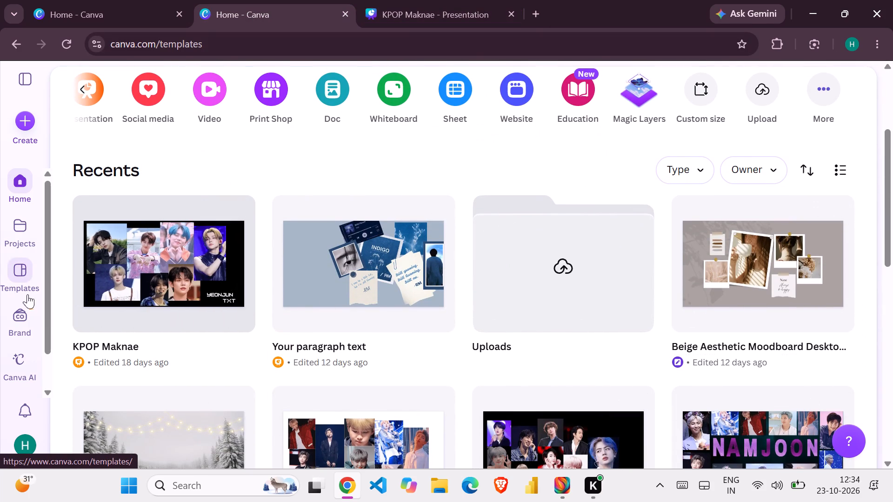
pyautogui.scroll(-1, 460, 372)
pyautogui.scroll(-1, 574, 501)
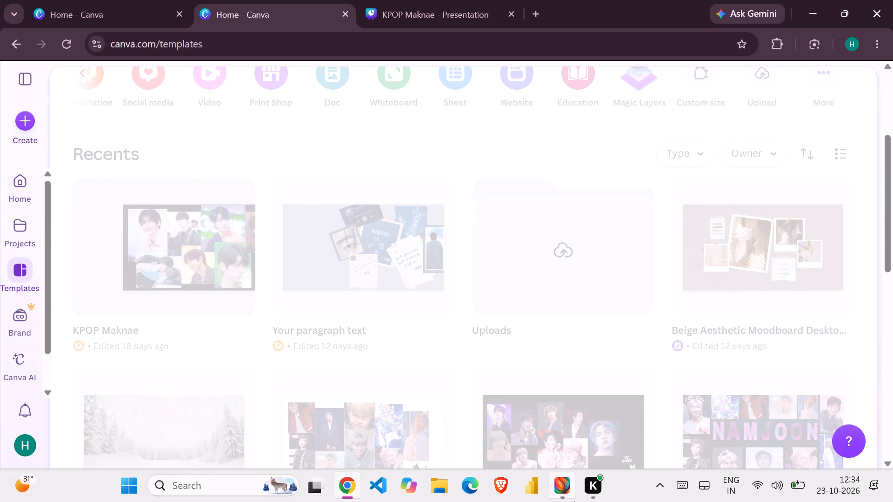
pyautogui.scroll(-1, 574, 501)
pyautogui.scroll(-1, 662, 378)
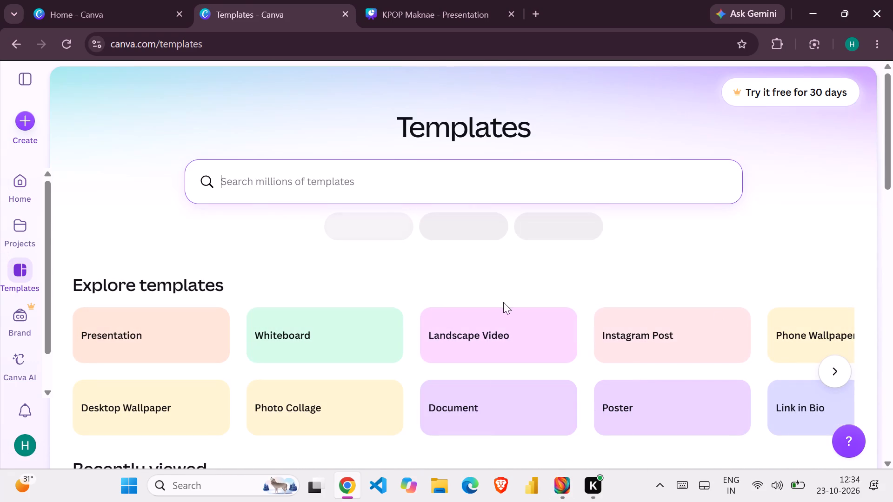
pyautogui.scroll(-1, 488, 351)
pyautogui.click(340, 334)
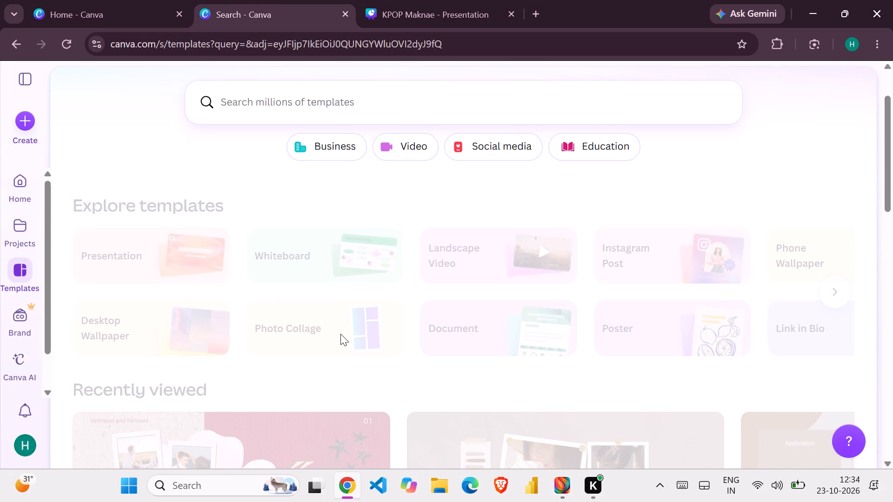
# Choose the Minimalist Neutral Beige Tan Moodboard Photo Collage template with the daisies and open it for customising.
pyautogui.scroll(-1, 412, 405)
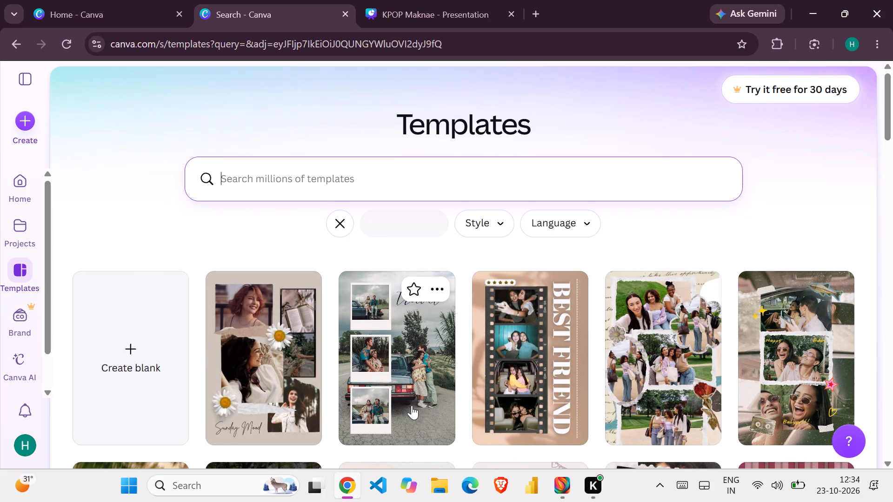
pyautogui.scroll(-2, 412, 405)
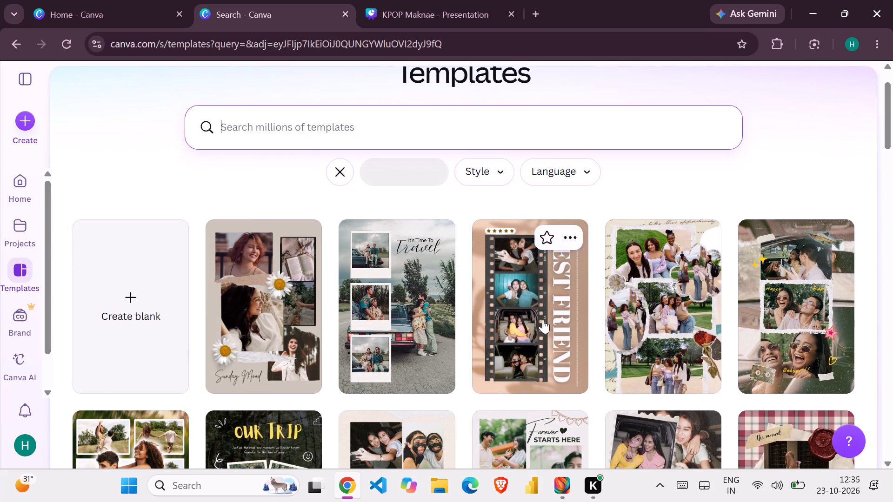
pyautogui.scroll(-3, 543, 319)
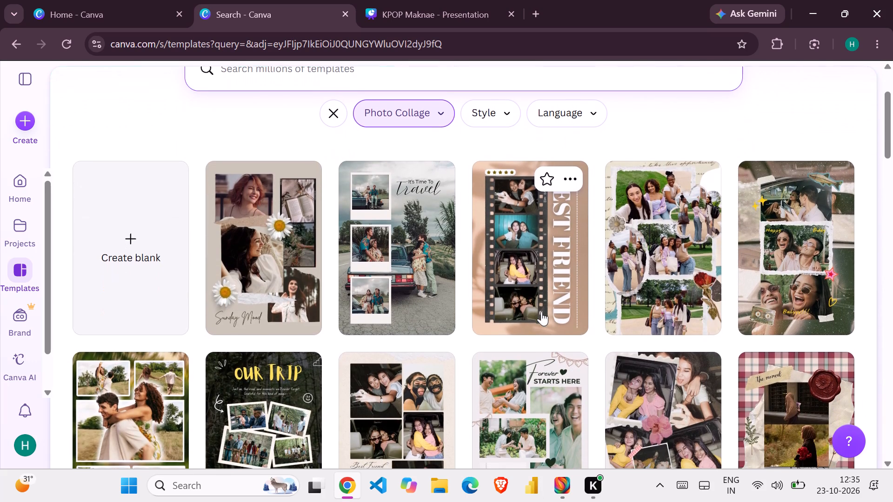
pyautogui.scroll(-1, 541, 311)
pyautogui.click(256, 264)
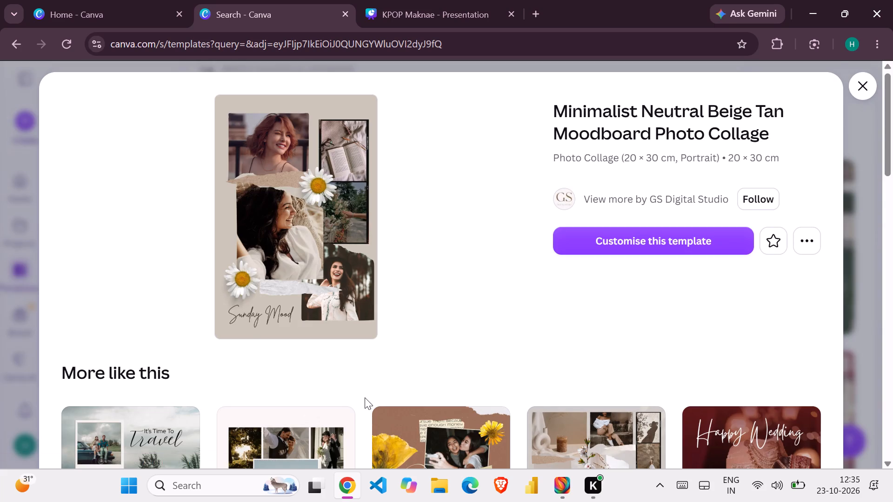
pyautogui.scroll(-2, 365, 397)
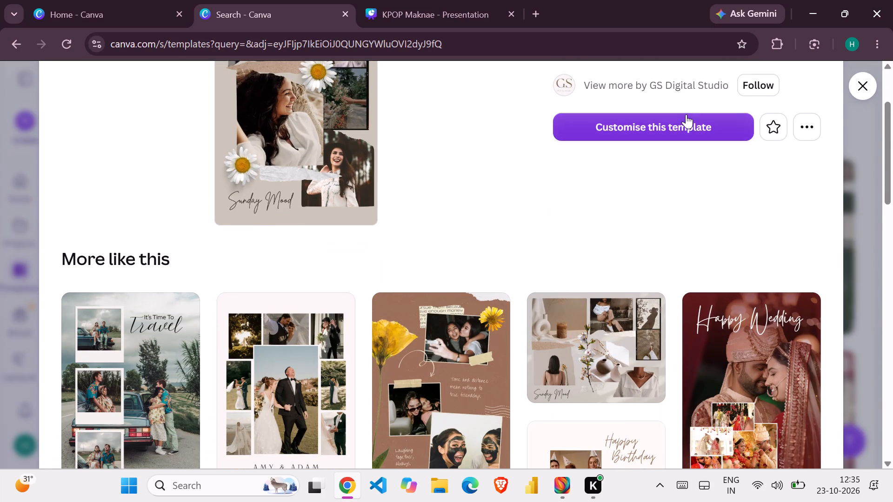
pyautogui.click(686, 114)
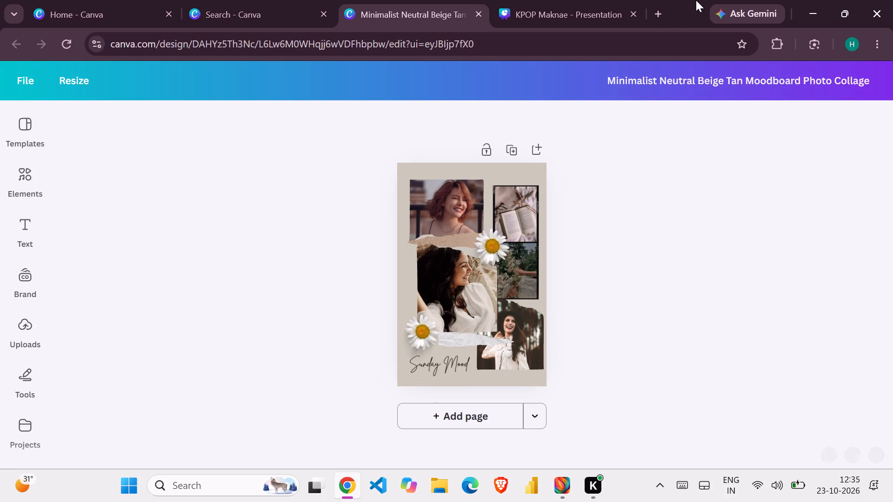
# Search Google in a new browser tab for "doremon nobhith" and show the image results.
pyautogui.click(665, 17)
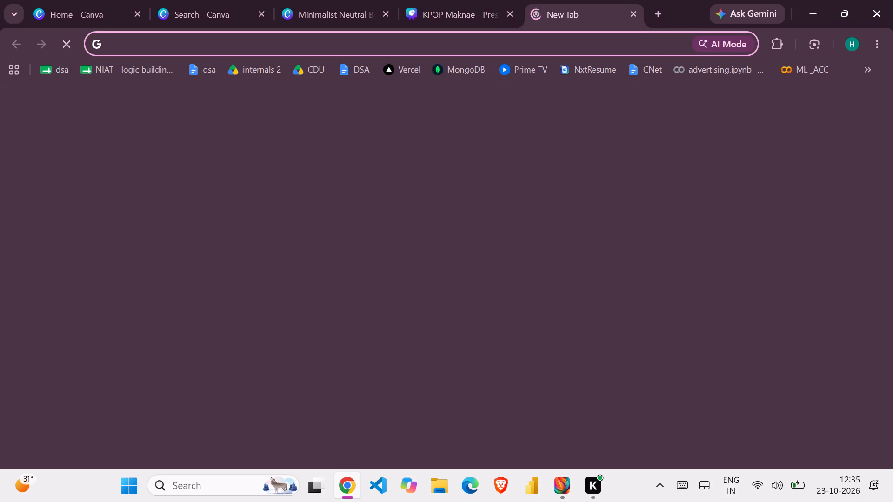
pyautogui.click(648, 50)
pyautogui.write('doremon nobj')
pyautogui.press('BackSpace')
pyautogui.write('ho')
pyautogui.press('BackSpace')
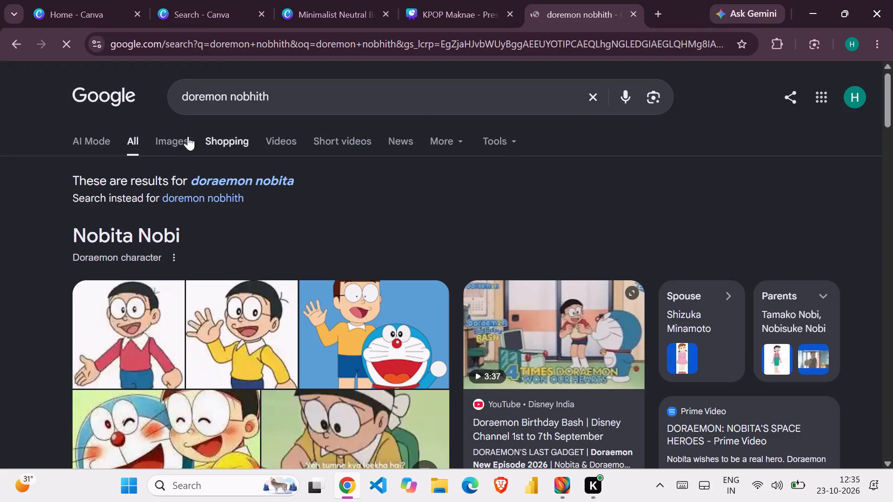
pyautogui.click(172, 148)
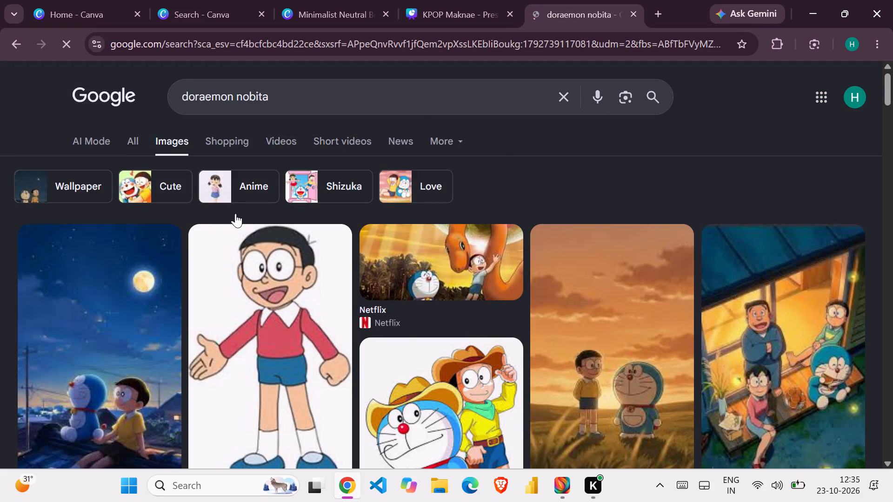
# Bring the image of Nobita and Doraemon standing in a sunset field from the results into the moodboard collage design.
pyautogui.scroll(-4, 258, 233)
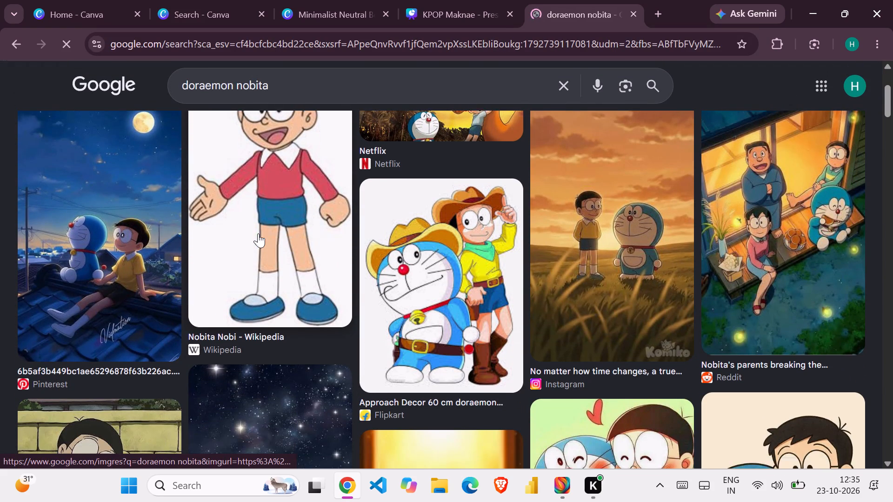
pyautogui.scroll(-1, 258, 233)
pyautogui.moveTo(587, 265); pyautogui.dragTo(437, 3)
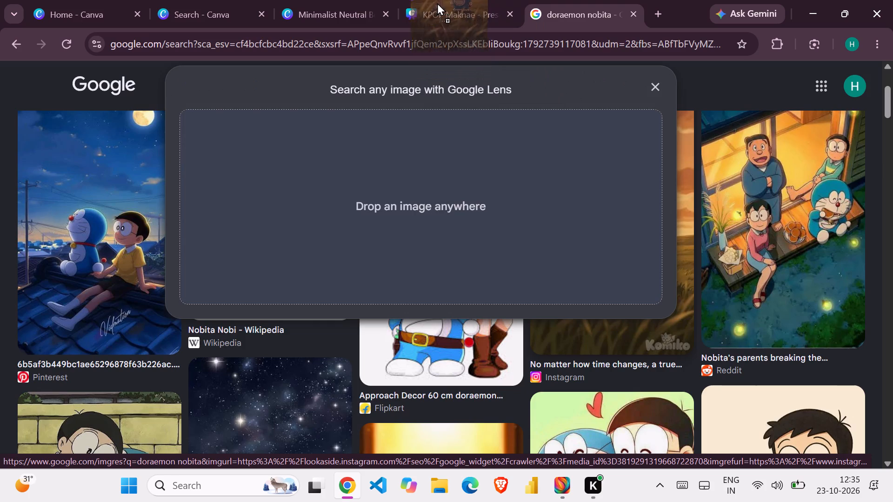
pyautogui.moveTo(437, 3); pyautogui.dragTo(420, 205)
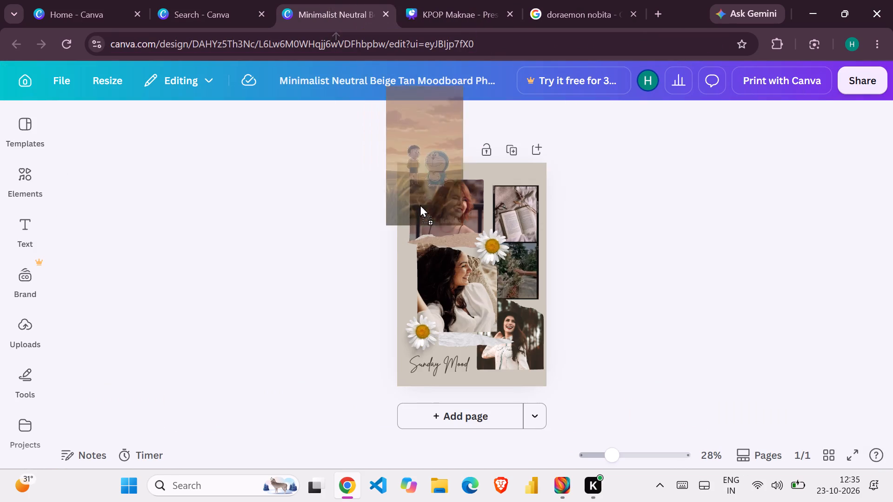
pyautogui.moveTo(420, 205); pyautogui.dragTo(378, 271)
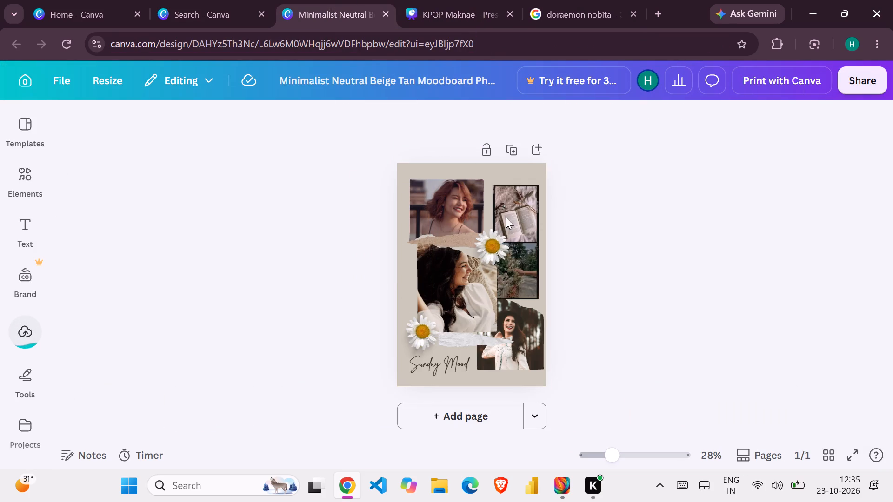
# Bring the night-time image of Doraemon and friends sitting on a wooden porch from the results into the collage design.
pyautogui.click(592, 1)
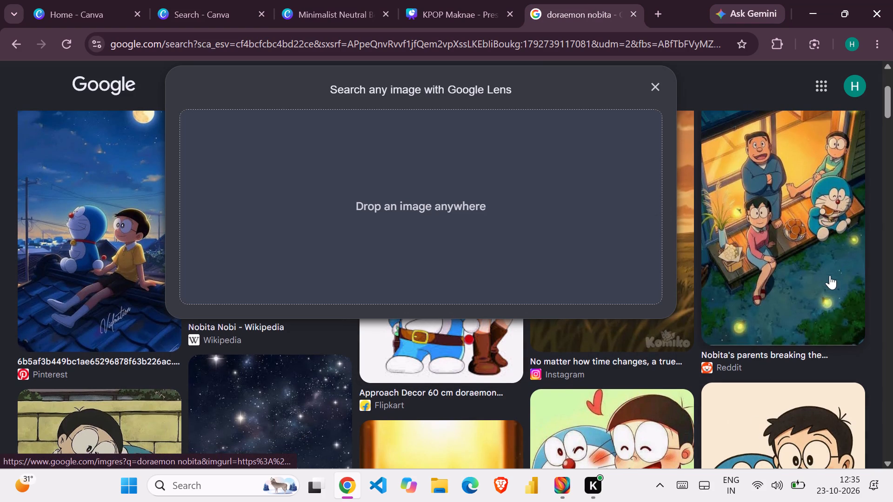
pyautogui.moveTo(825, 271); pyautogui.dragTo(370, 7)
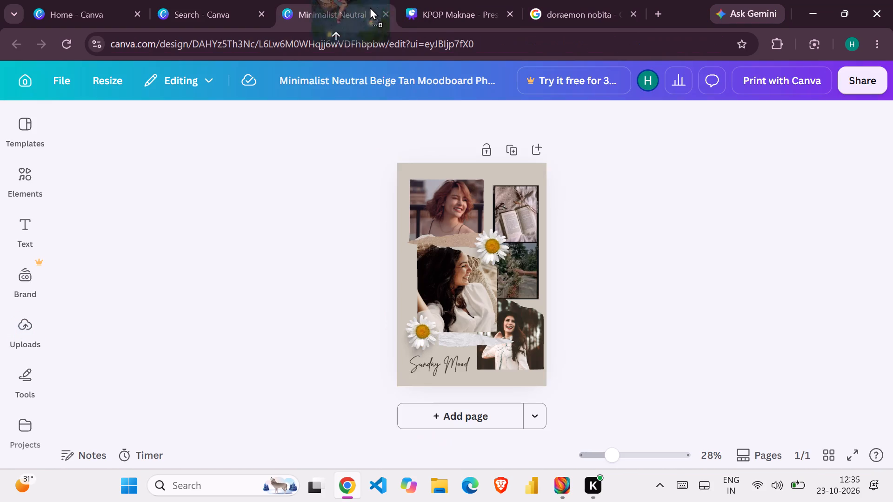
pyautogui.moveTo(370, 7); pyautogui.dragTo(378, 227)
# Return to the Google image results and look through more Doraemon and Nobita pictures for the collage.
pyautogui.click(573, 0)
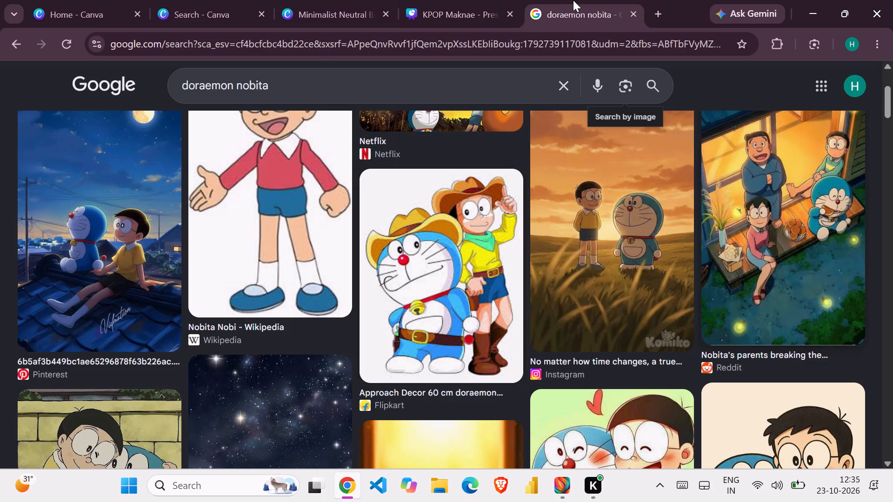
pyautogui.scroll(-2, 573, 0)
pyautogui.scroll(-4, 592, 221)
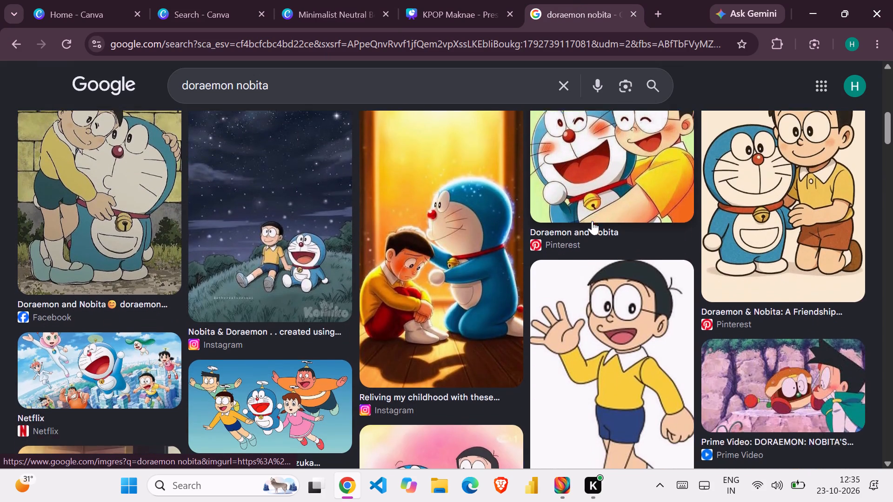
pyautogui.scroll(-3, 592, 221)
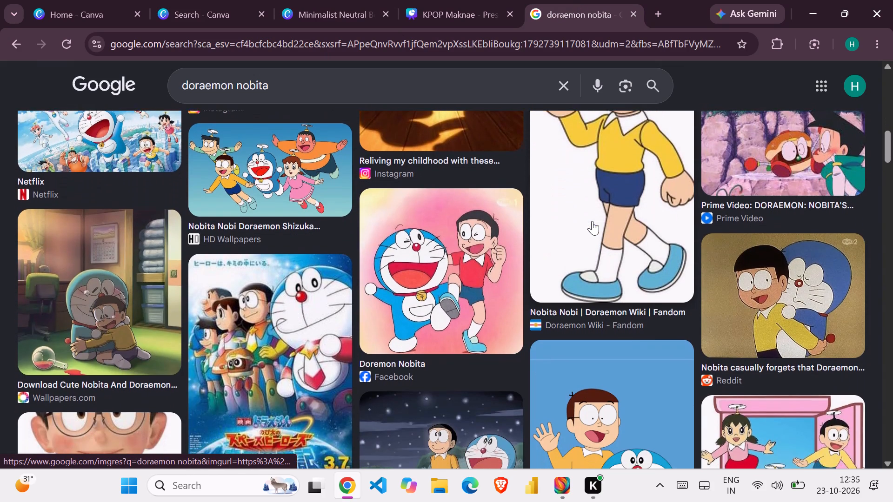
pyautogui.scroll(-3, 592, 221)
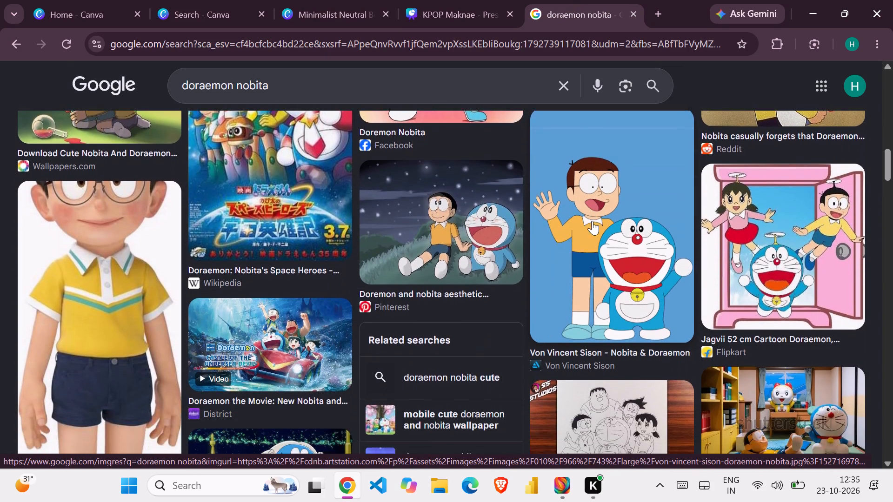
pyautogui.scroll(-3, 592, 221)
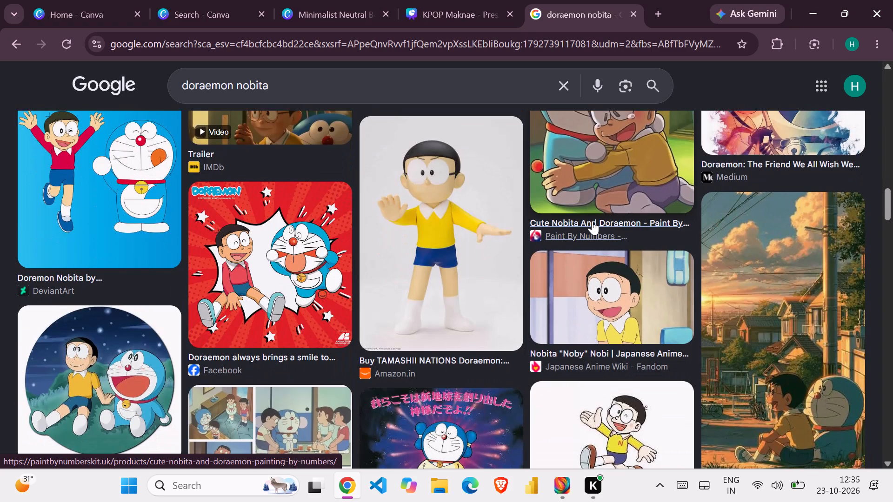
pyautogui.scroll(-4, 592, 221)
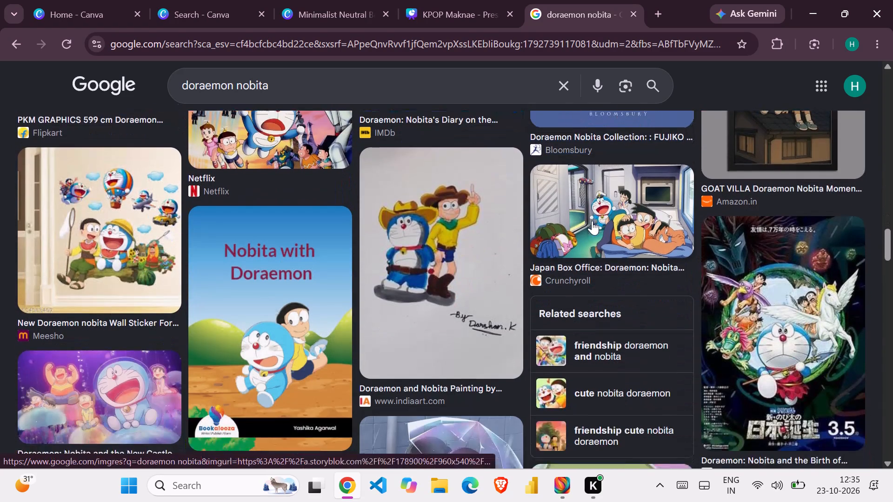
pyautogui.scroll(-5, 592, 221)
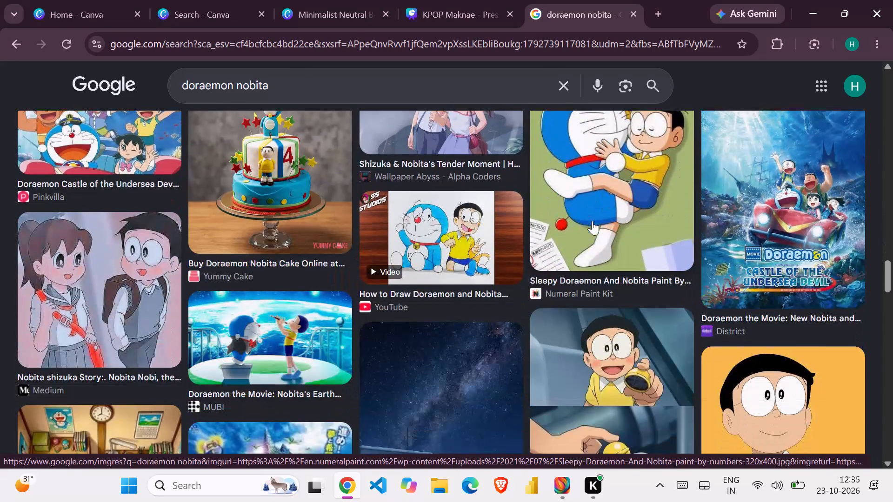
pyautogui.scroll(-1, 592, 221)
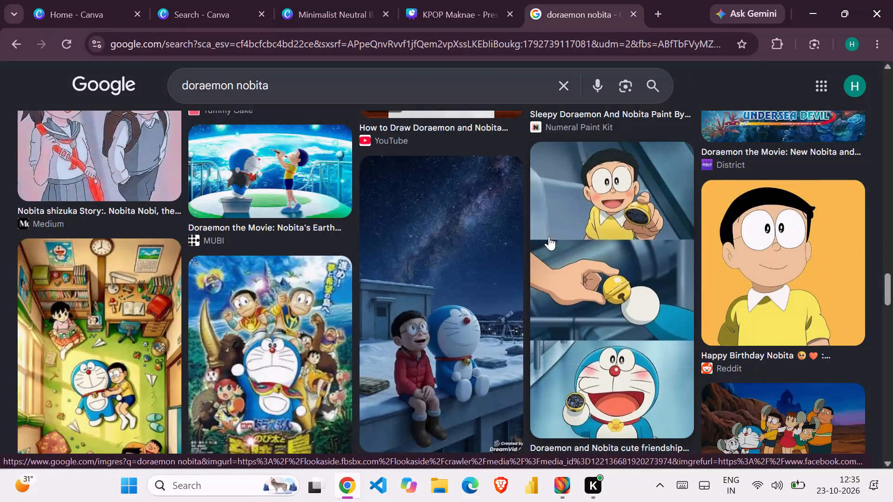
pyautogui.scroll(-2, 549, 236)
# Refine the image search to "doraemon nobita FREINDS".
pyautogui.doubleClick(401, 85)
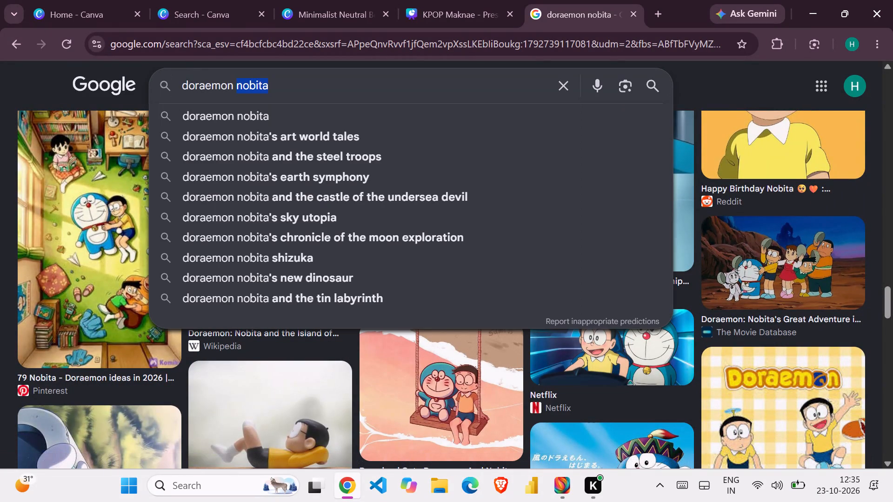
pyautogui.click(401, 85)
pyautogui.press('space')
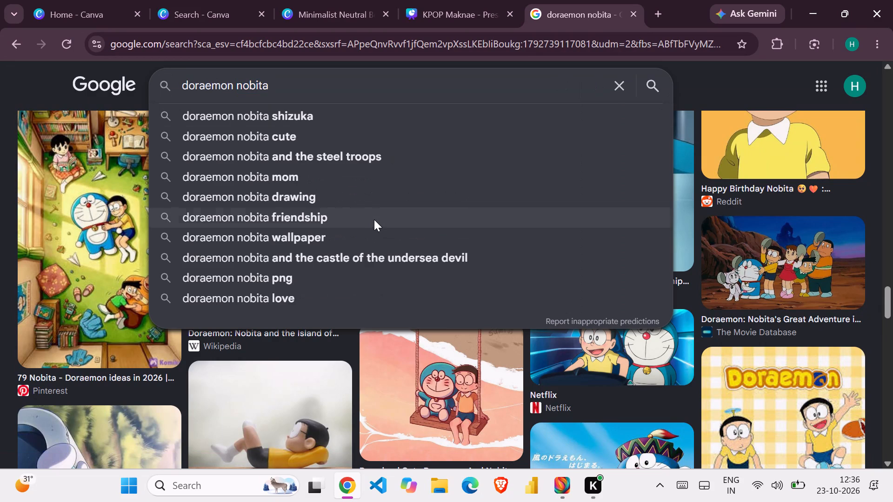
pyautogui.press('d')
pyautogui.press('BackSpace')
pyautogui.write('FREINDS')
pyautogui.press('Return')
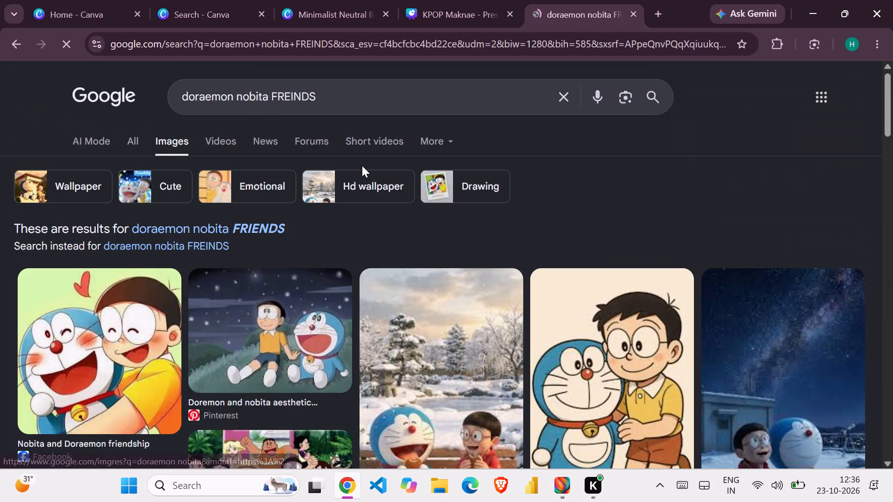
# Find the image of Doraemon and friends sitting under a pink cherry blossom tree and bring it into the moodboard collage design.
pyautogui.scroll(-1, 402, 250)
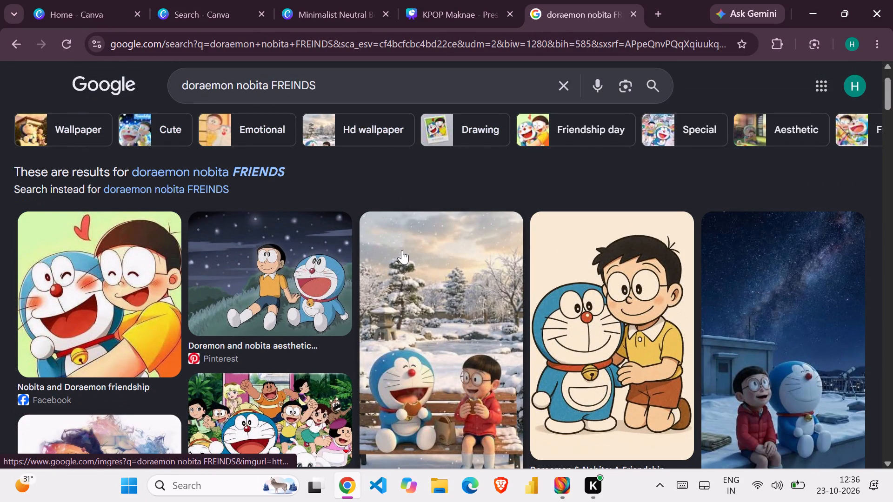
pyautogui.scroll(-1, 402, 250)
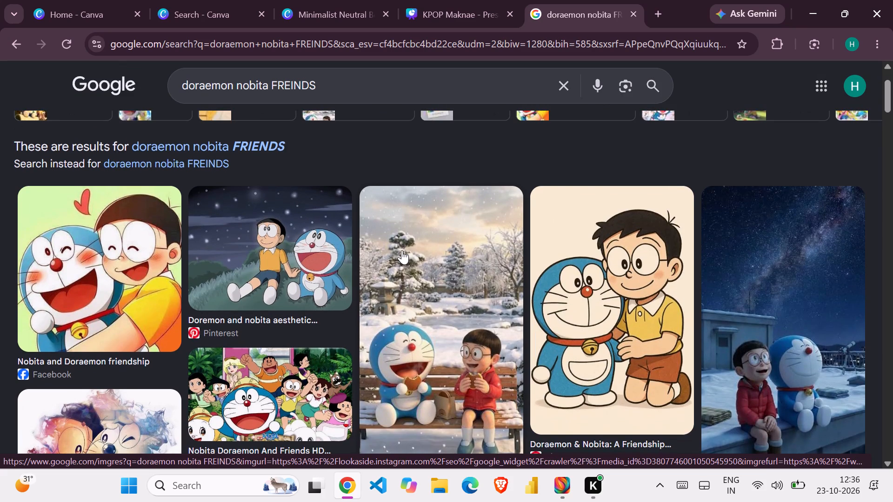
pyautogui.scroll(-4, 402, 250)
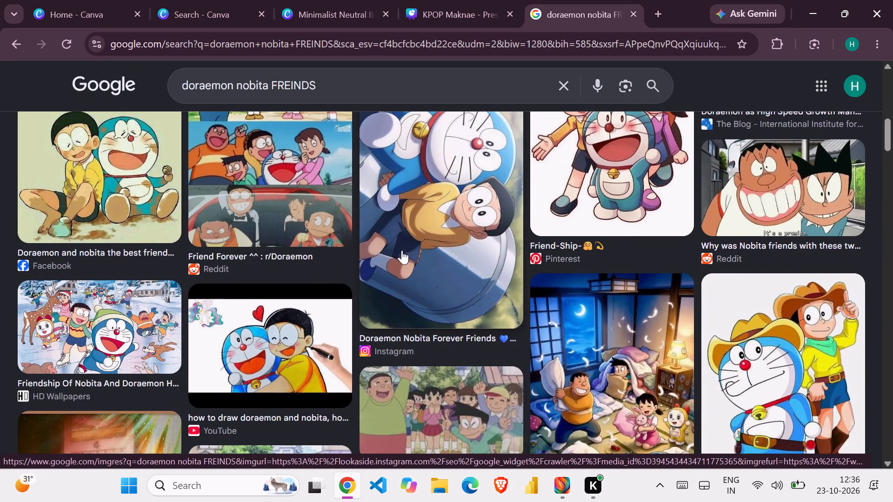
pyautogui.scroll(-2, 402, 250)
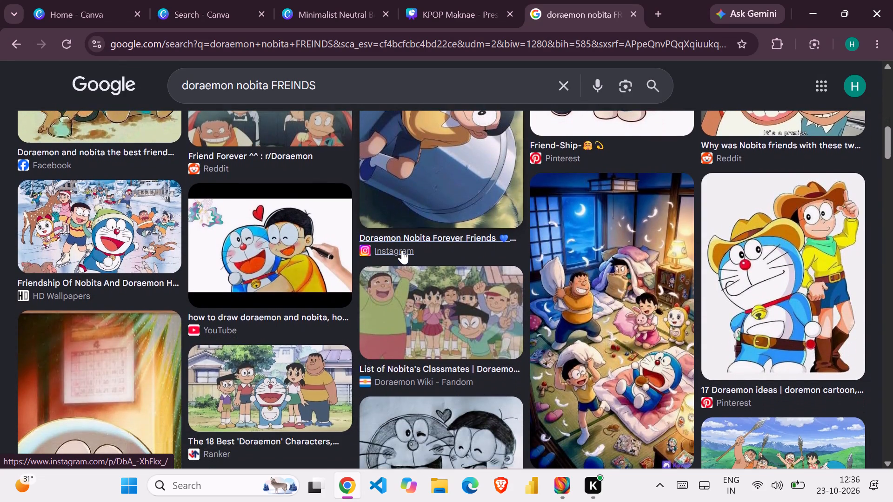
pyautogui.scroll(-5, 402, 250)
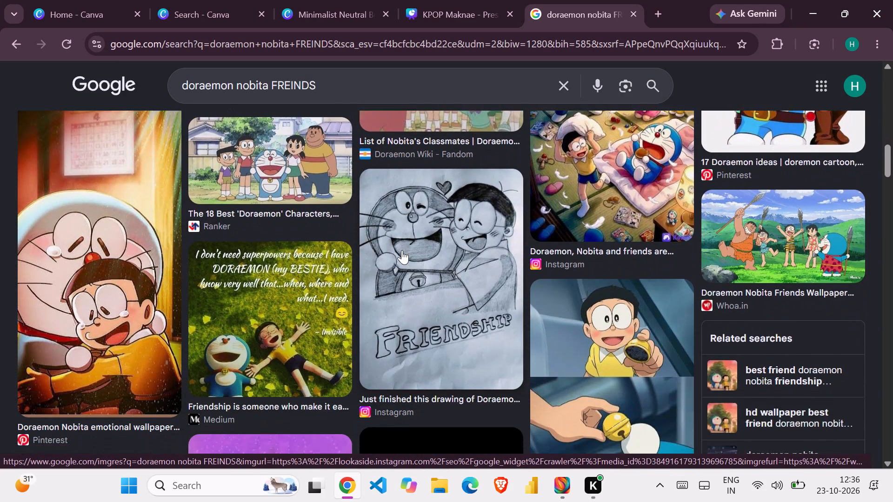
pyautogui.scroll(-3, 402, 250)
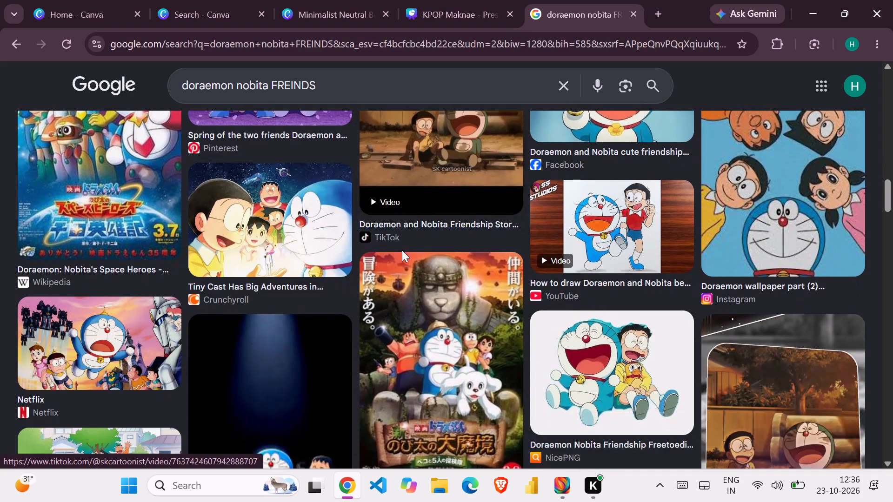
pyautogui.scroll(-2, 402, 250)
pyautogui.scroll(2, 402, 250)
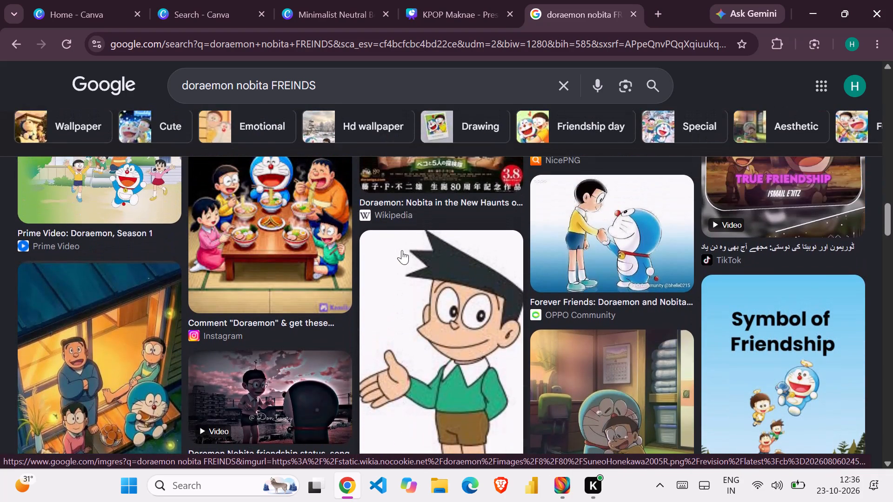
pyautogui.scroll(-3, 402, 250)
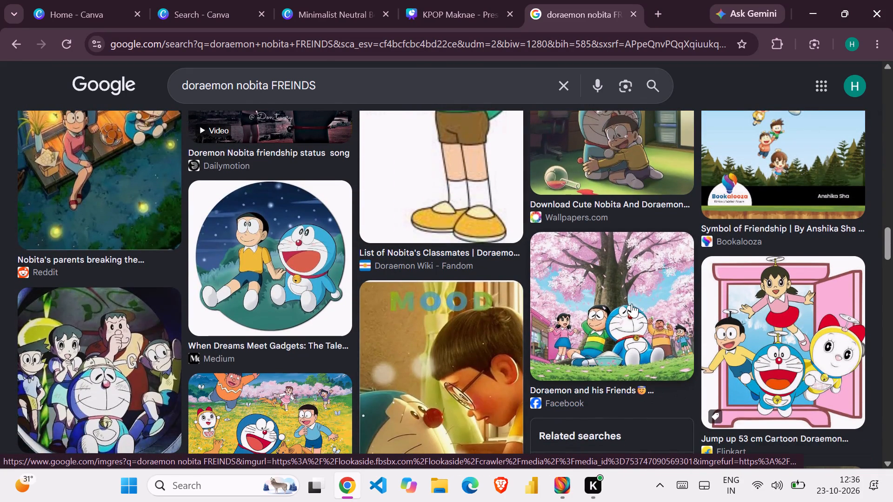
pyautogui.moveTo(607, 323); pyautogui.dragTo(275, 20)
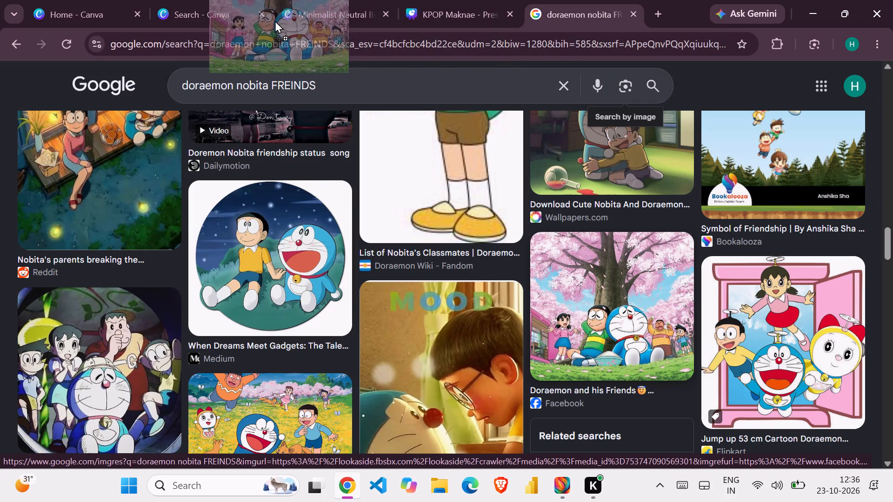
pyautogui.moveTo(275, 20); pyautogui.dragTo(314, 3)
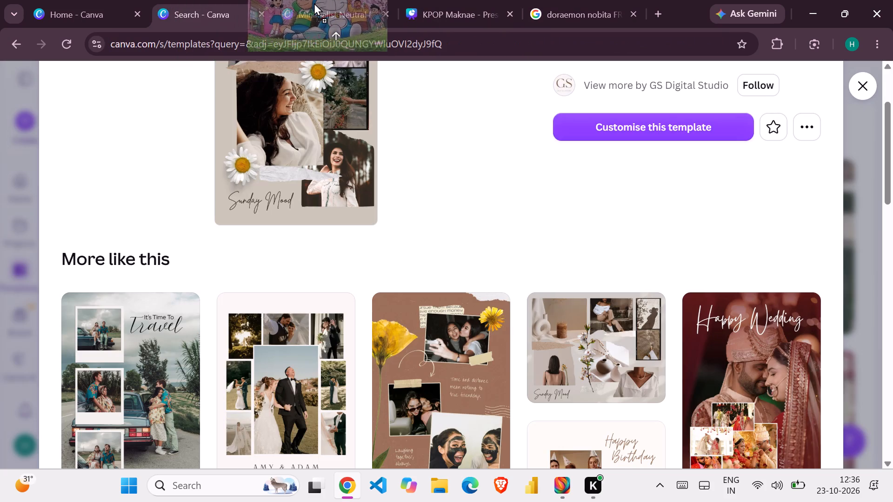
pyautogui.moveTo(314, 3); pyautogui.dragTo(318, 213)
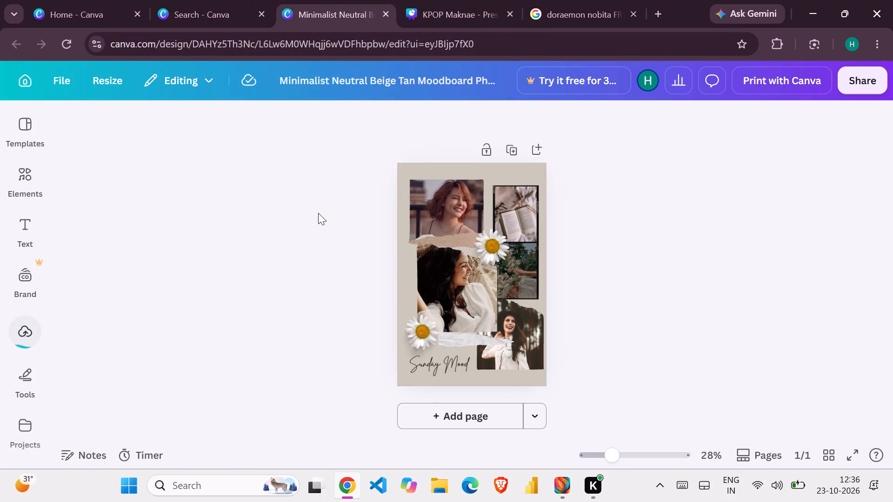
# Return to the Google image results and look through more Doraemon and Nobita friends pictures for the collage.
pyautogui.click(548, 0)
pyautogui.scroll(-3, 480, 330)
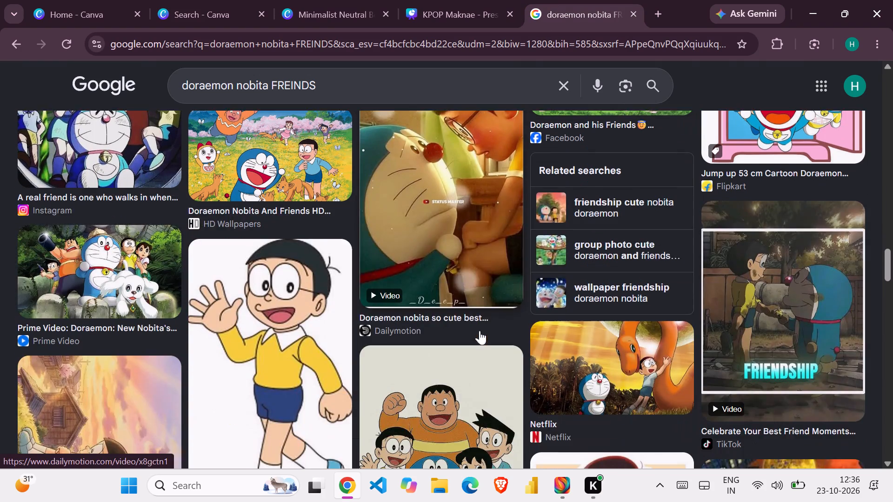
pyautogui.scroll(-3, 480, 330)
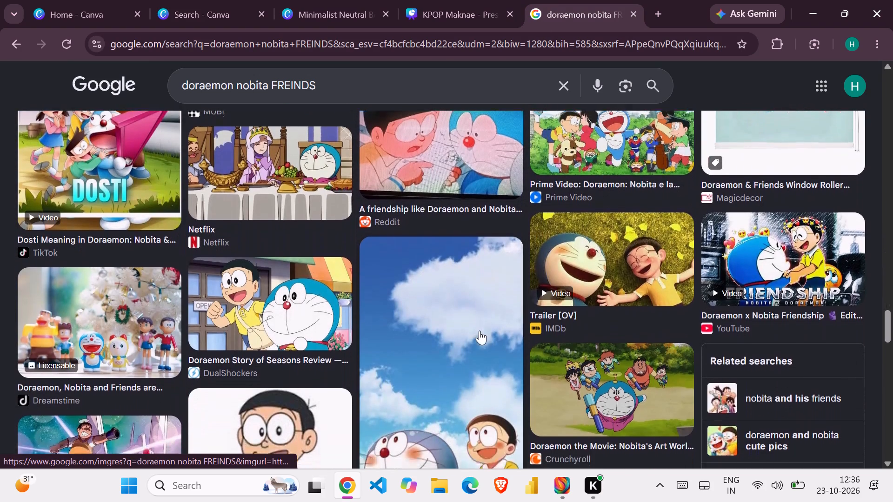
pyautogui.scroll(1, 480, 330)
pyautogui.scroll(-3, 480, 330)
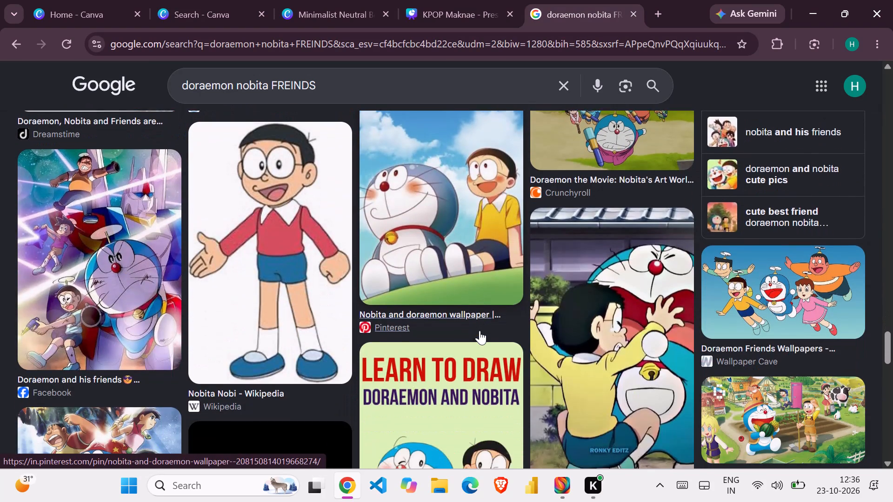
pyautogui.scroll(-2, 480, 330)
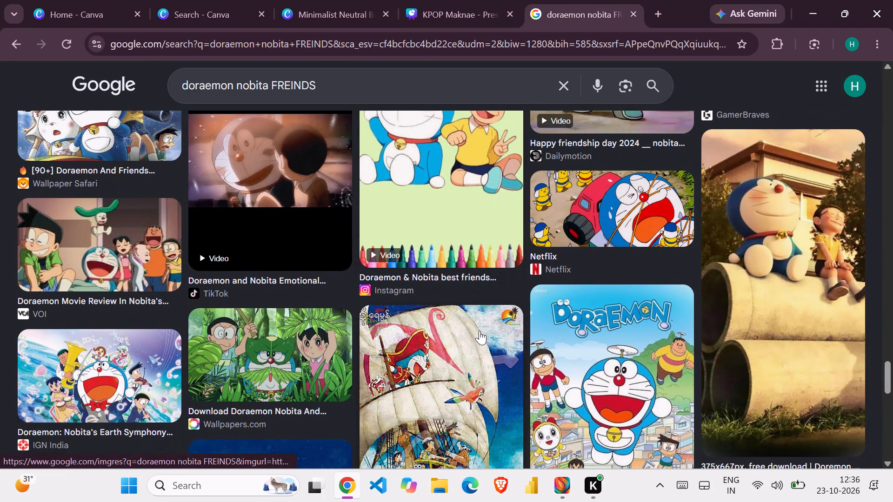
pyautogui.scroll(-4, 480, 330)
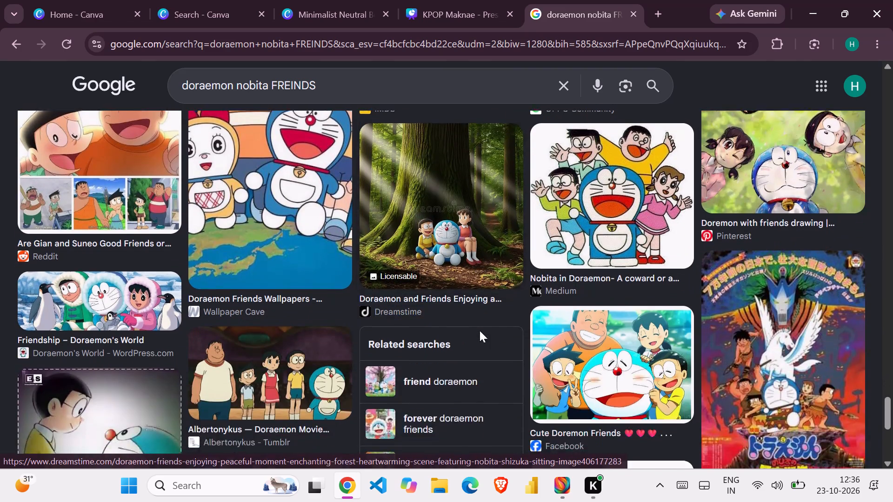
pyautogui.scroll(-1, 480, 330)
# Change the image search to "doraemon nobita cute".
pyautogui.moveTo(276, 86); pyautogui.dragTo(380, 81)
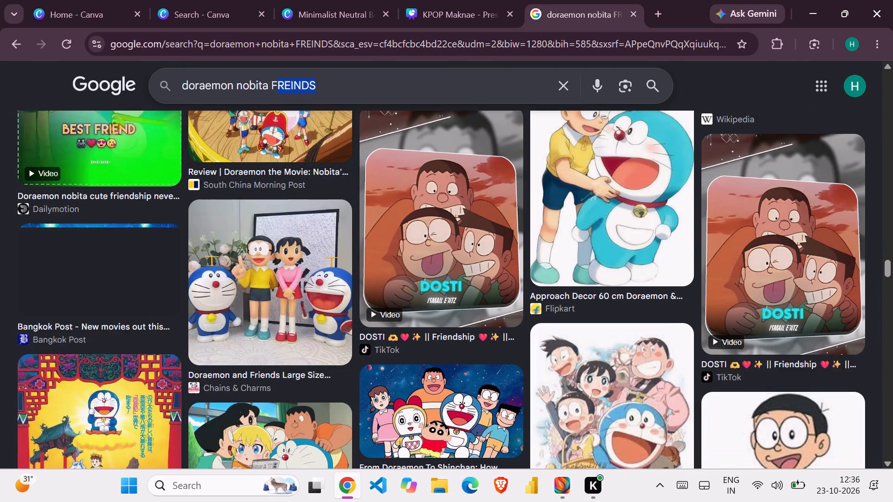
pyautogui.press('BackSpace')
pyautogui.press('BackSpace')
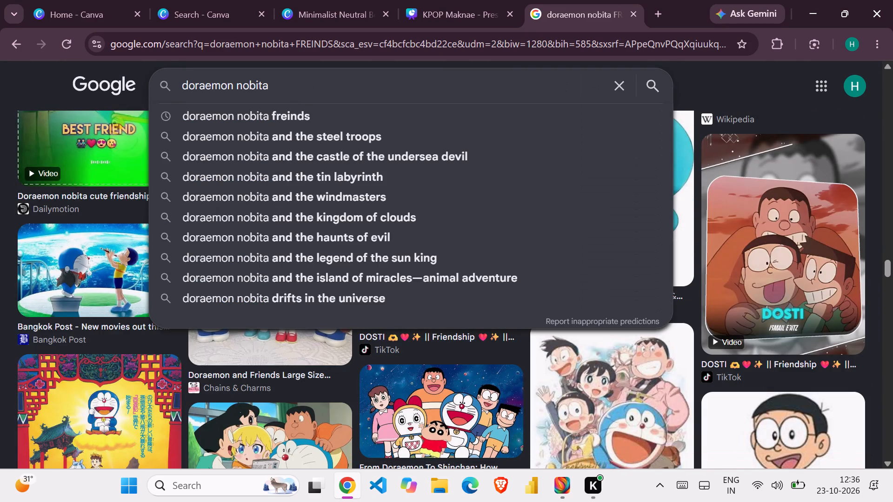
pyautogui.write('cute')
pyautogui.press('Return')
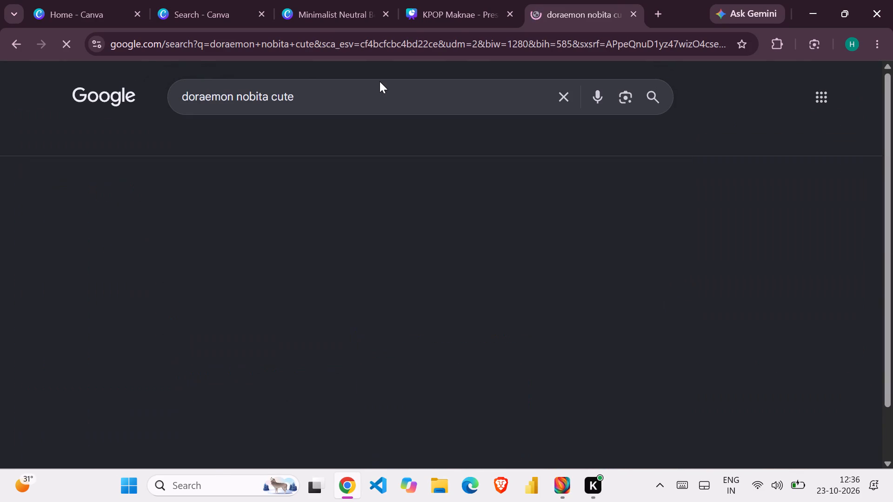
# Bring the image of Nobita hugging a laughing Doraemon on a green background from the results into the collage design.
pyautogui.scroll(-1, 449, 333)
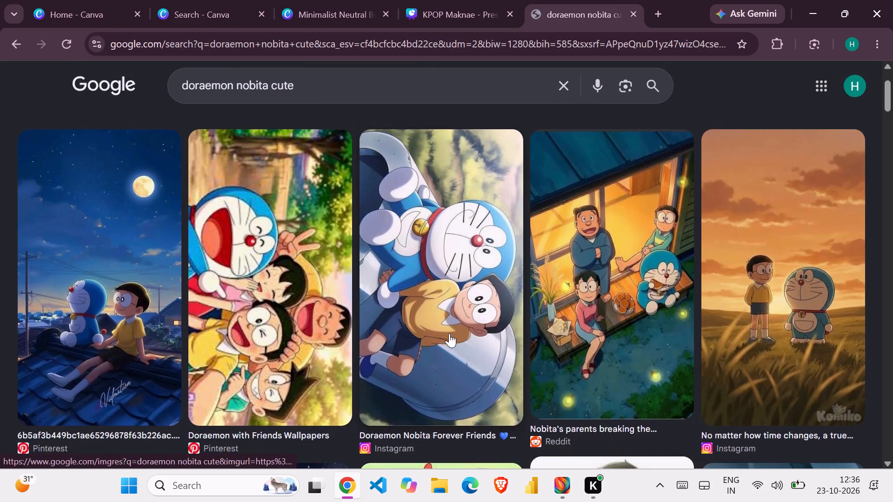
pyautogui.scroll(-2, 449, 333)
pyautogui.scroll(1, 449, 333)
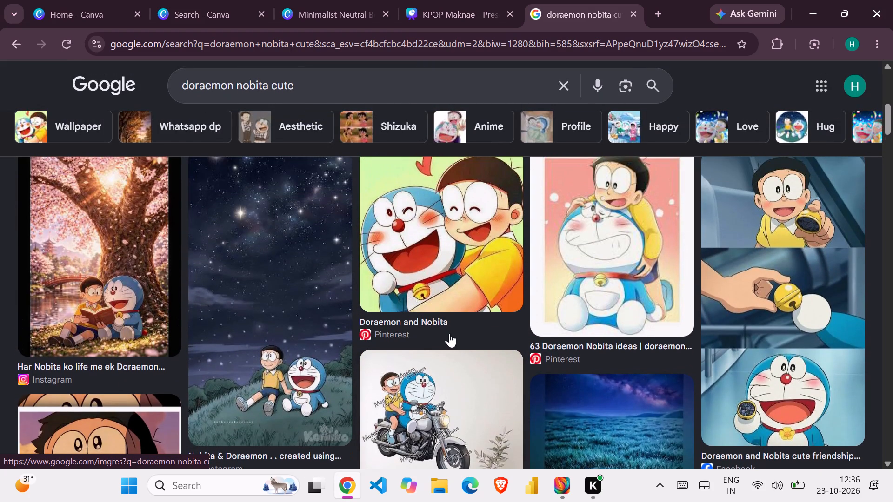
pyautogui.moveTo(460, 266); pyautogui.dragTo(355, 49)
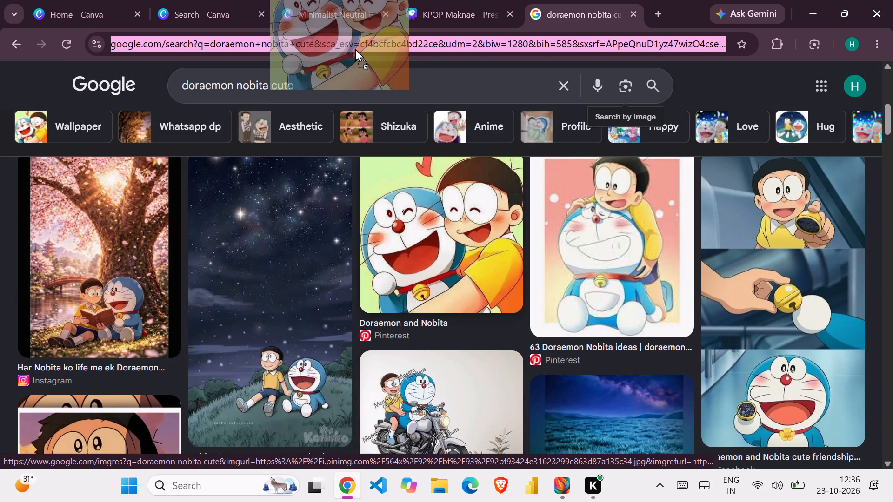
pyautogui.moveTo(355, 49); pyautogui.dragTo(349, 267)
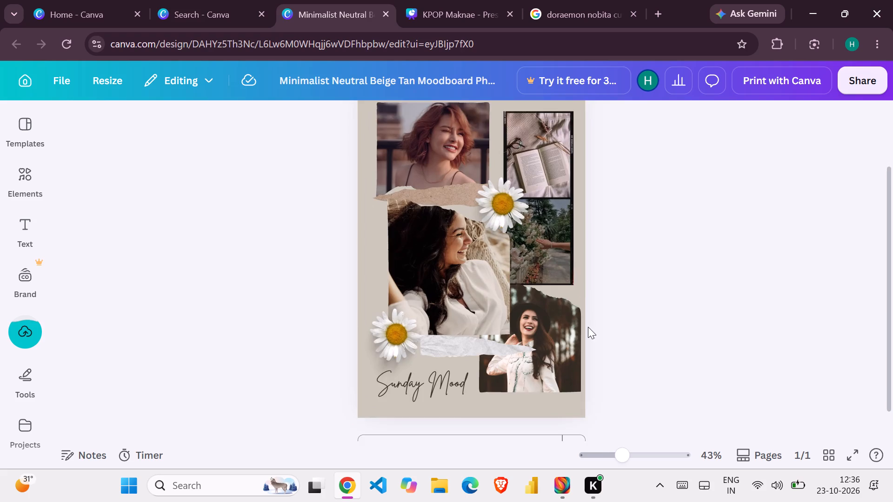
# Replace the "Sunday Mood" caption at the bottom of the collage with "Doremon".
pyautogui.doubleClick(377, 406)
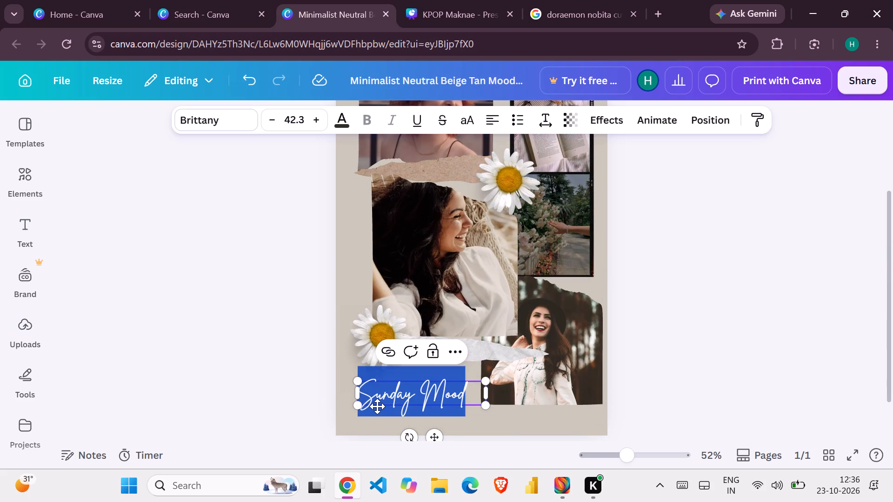
pyautogui.write('dor')
pyautogui.press('BackSpace')
pyautogui.press('BackSpace')
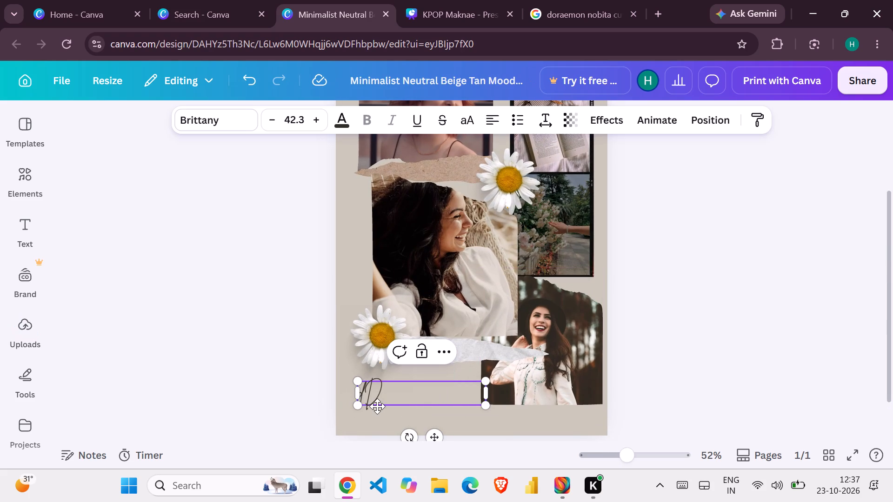
pyautogui.write('orempkn')
pyautogui.press('BackSpace')
pyautogui.press('BackSpace')
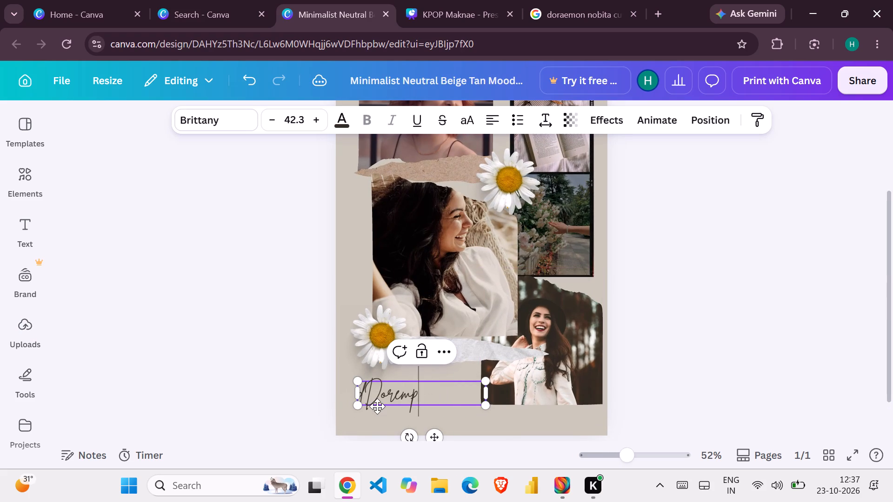
pyautogui.press('BackSpace')
pyautogui.write('on')
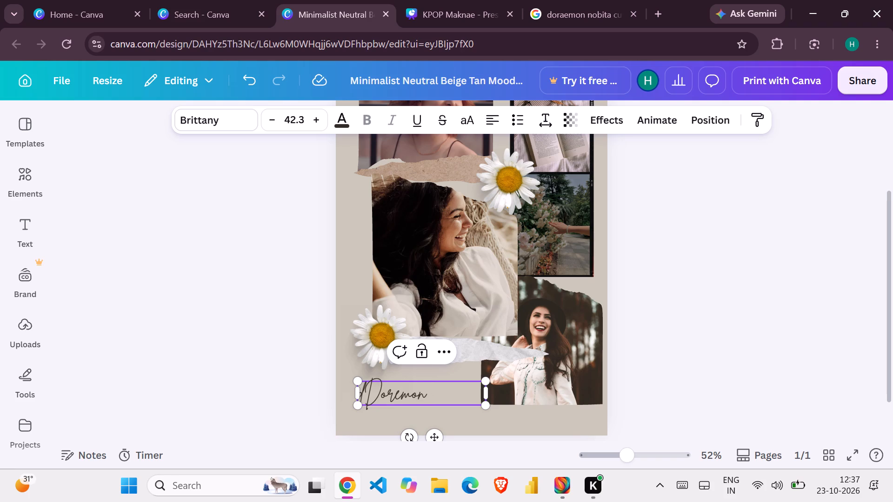
# Add an indented second line reading "Nobita" below "Doremon" in the collage caption.
pyautogui.press('Return')
pyautogui.press('space')
pyautogui.press('space')
pyautogui.press('space')
pyautogui.press('space')
pyautogui.press('space')
pyautogui.press('space')
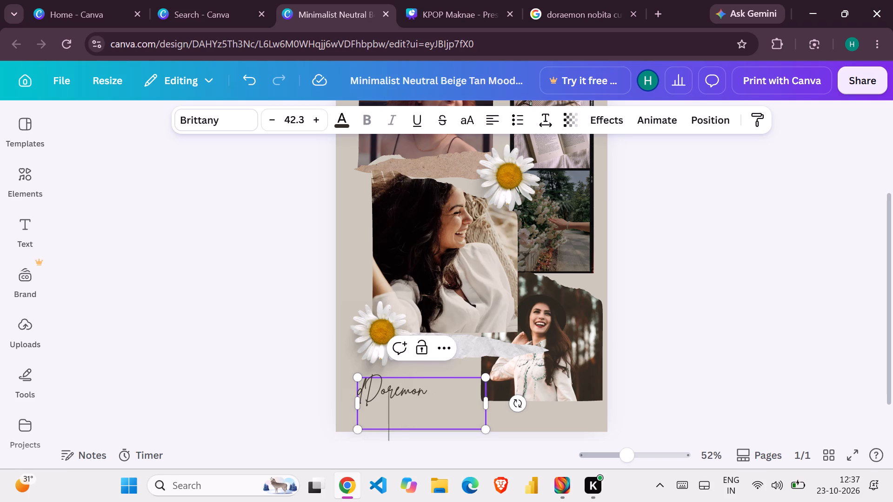
pyautogui.press('space')
pyautogui.write('n')
pyautogui.press('BackSpace')
pyautogui.write('ob')
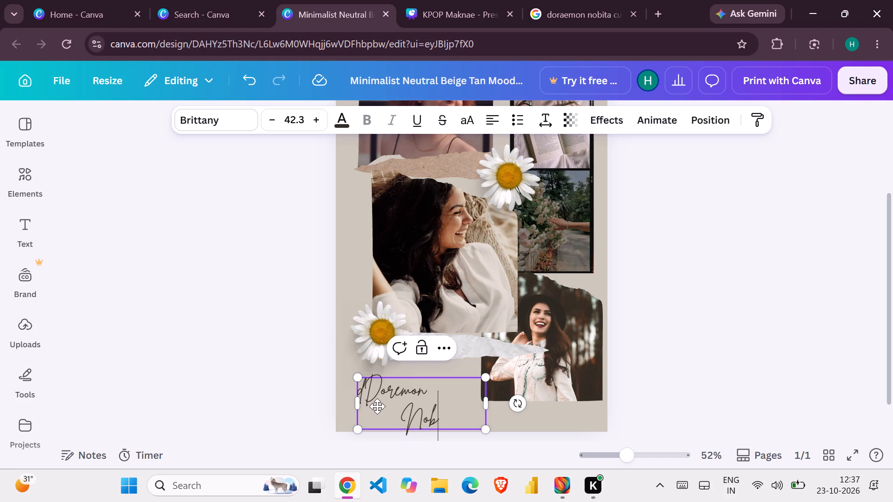
pyautogui.click(553, 0)
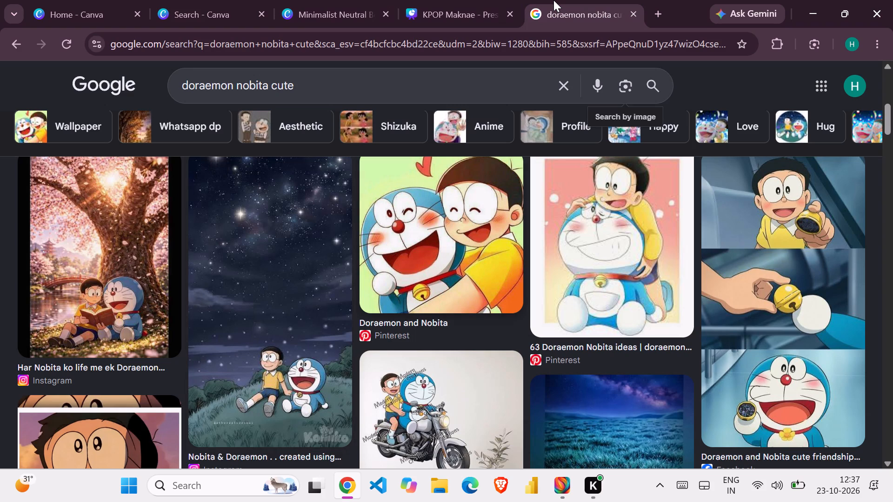
pyautogui.click(360, 0)
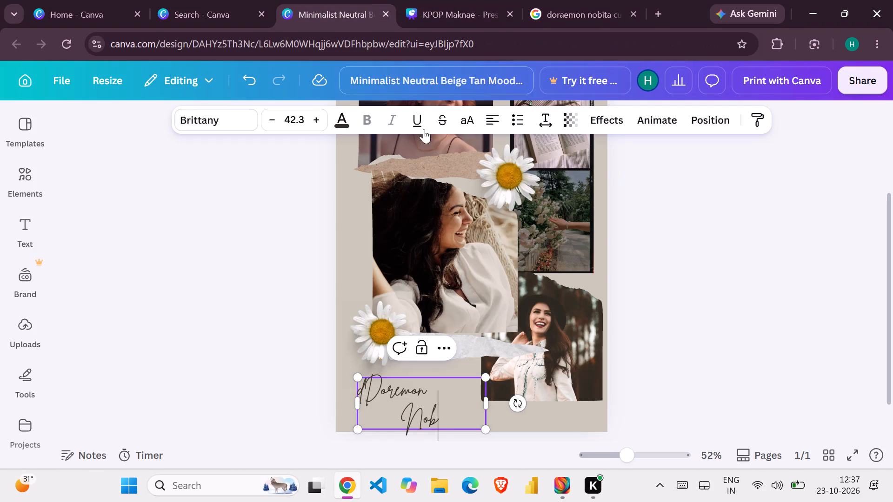
pyautogui.write('ita')
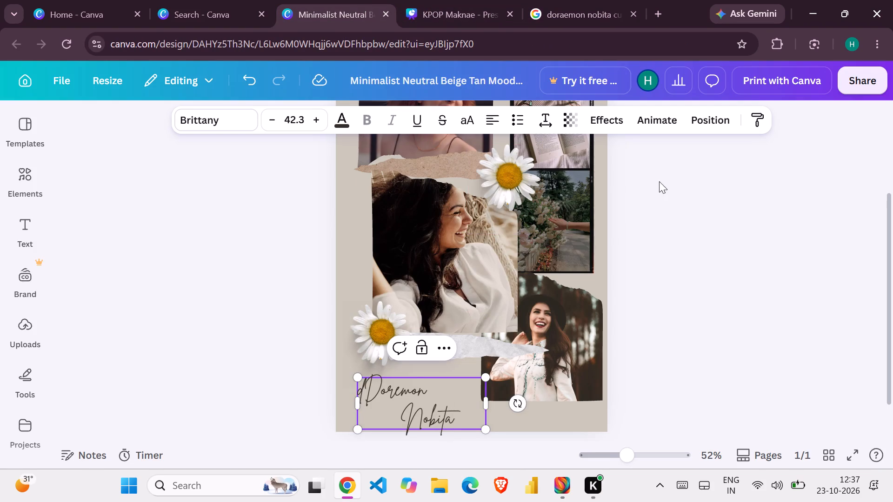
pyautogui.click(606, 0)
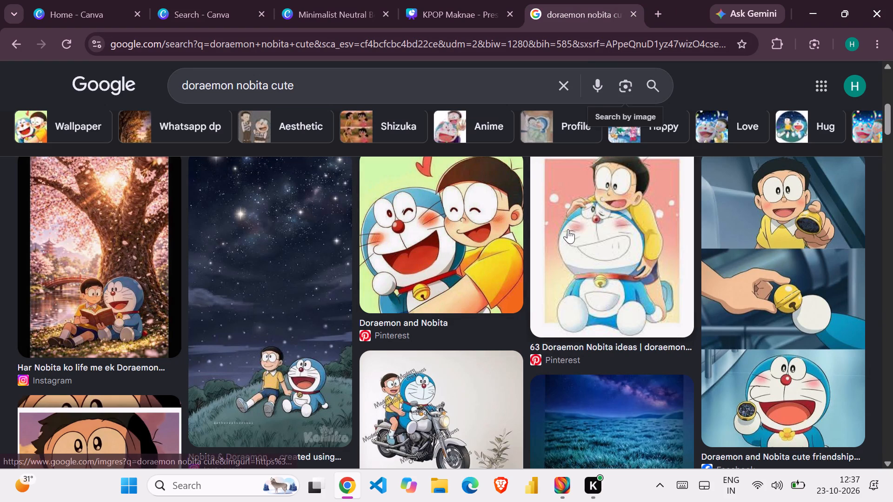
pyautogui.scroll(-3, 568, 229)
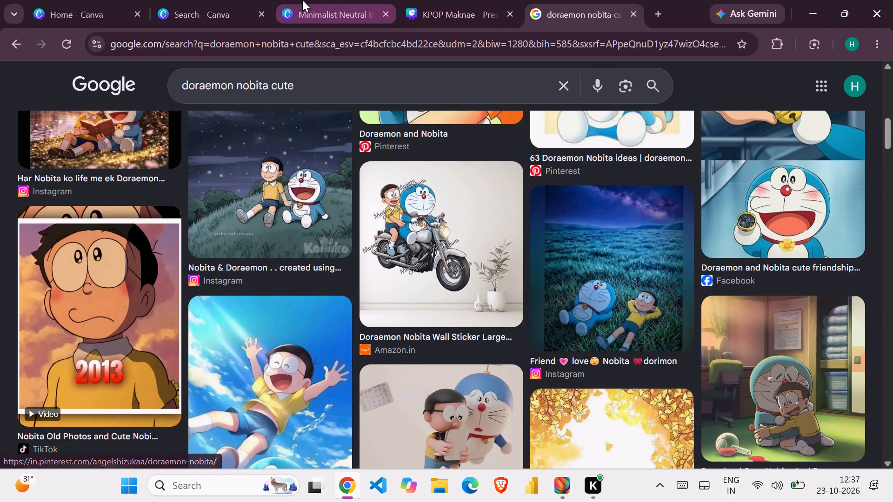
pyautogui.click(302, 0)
# Add a single red heart emoji after "Nobita" in the collage caption.
pyautogui.press('space')
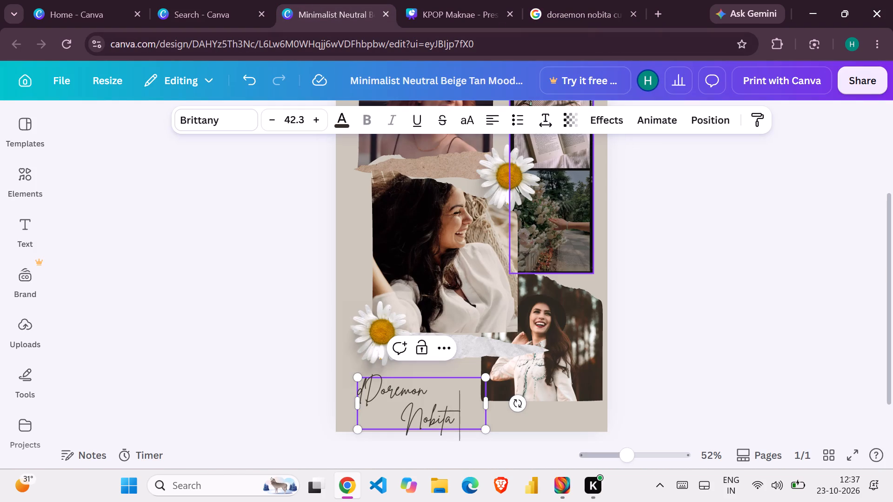
pyautogui.press('ctrl+alt+shift+super+space')
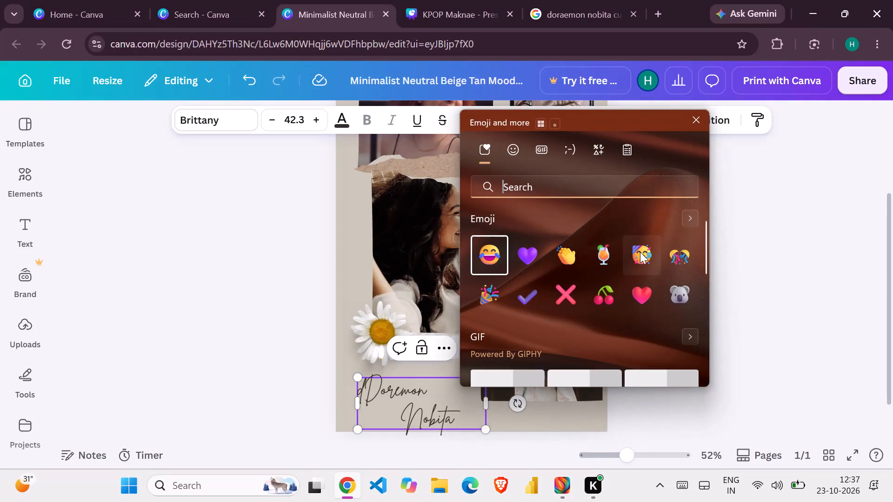
pyautogui.click(653, 301)
pyautogui.click(653, 301)
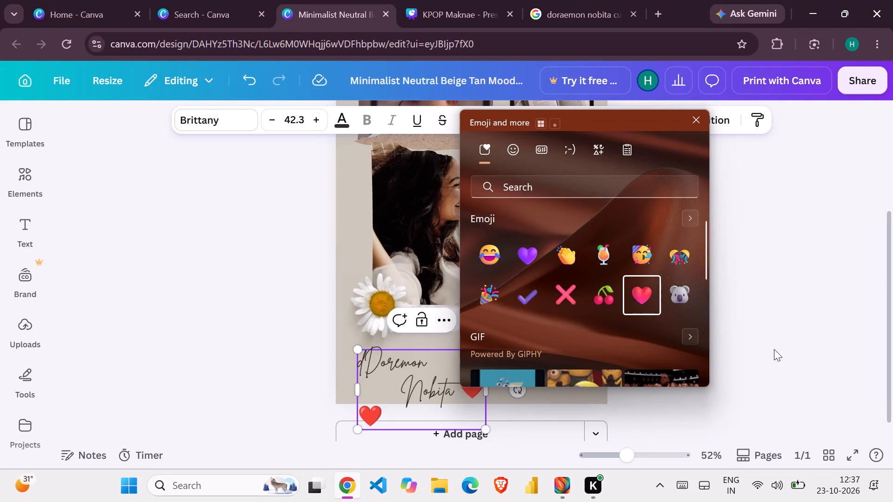
pyautogui.press('BackSpace')
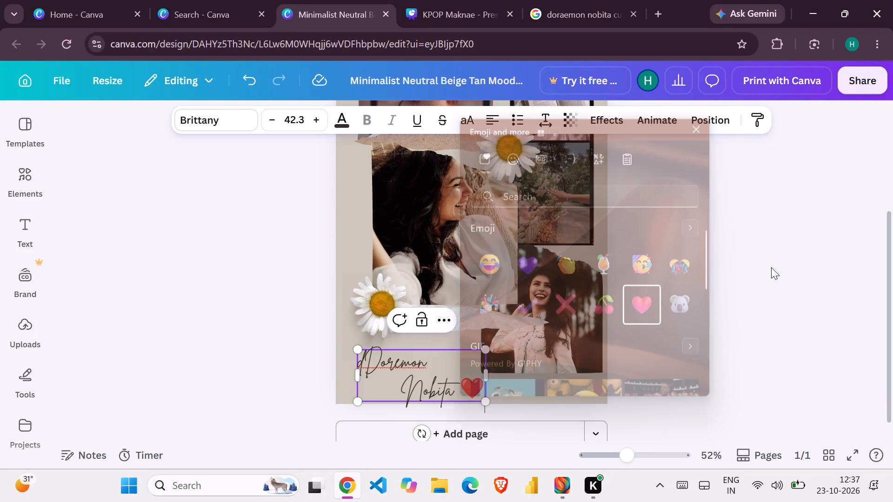
pyautogui.click(820, 305)
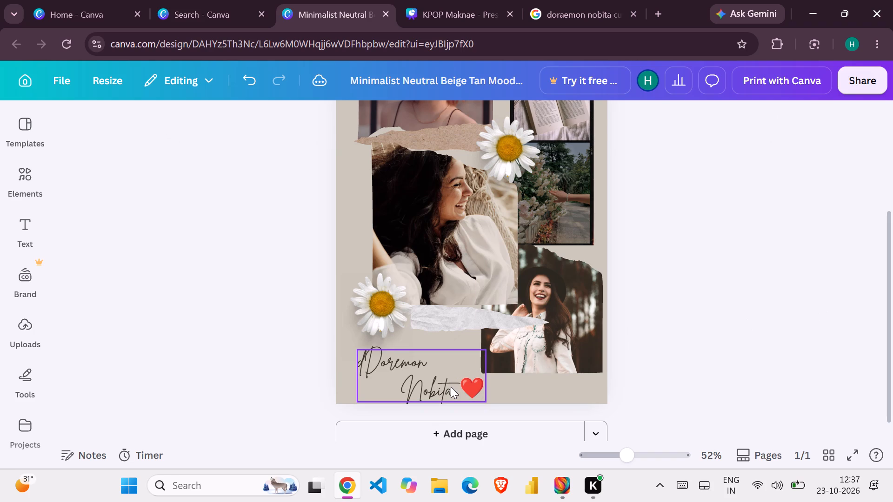
# Move the caption slightly left and up on the collage page.
pyautogui.moveTo(451, 387); pyautogui.dragTo(438, 382)
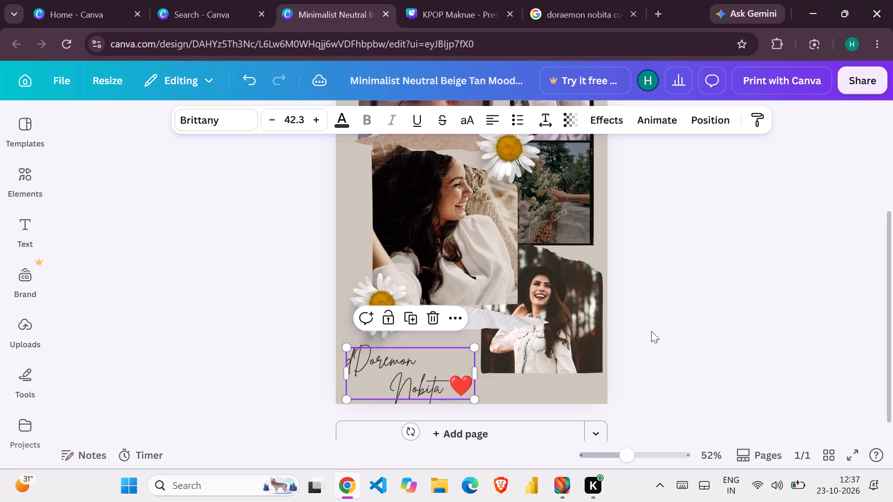
# Replace the red-haired woman's photo at the top of the collage with the uploaded cherry-blossom picture of Doraemon and friends.
pyautogui.scroll(2, 651, 331)
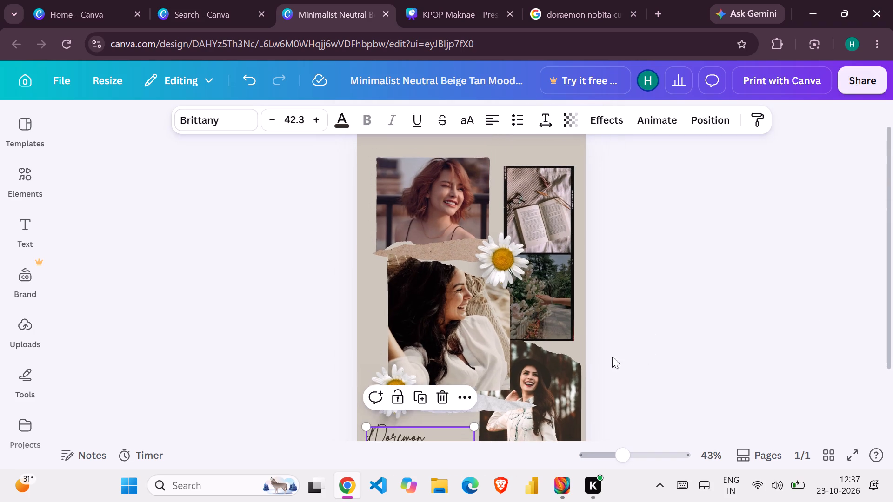
pyautogui.click(521, 255)
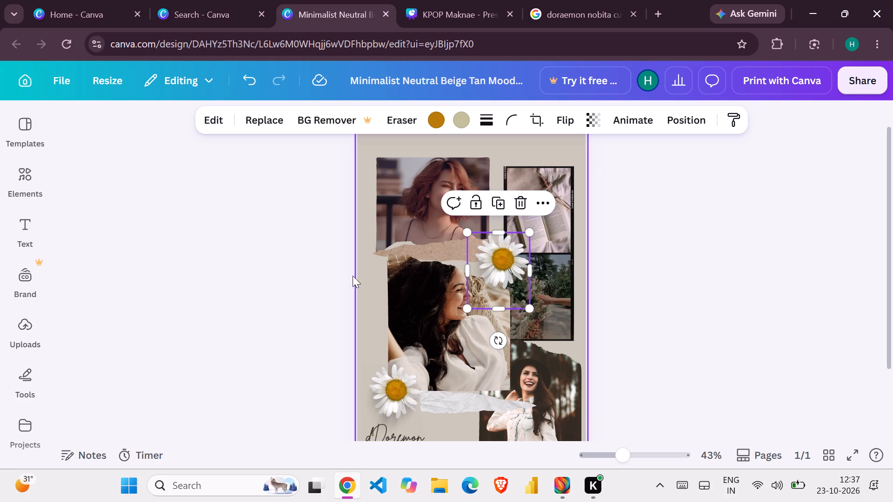
pyautogui.click(30, 317)
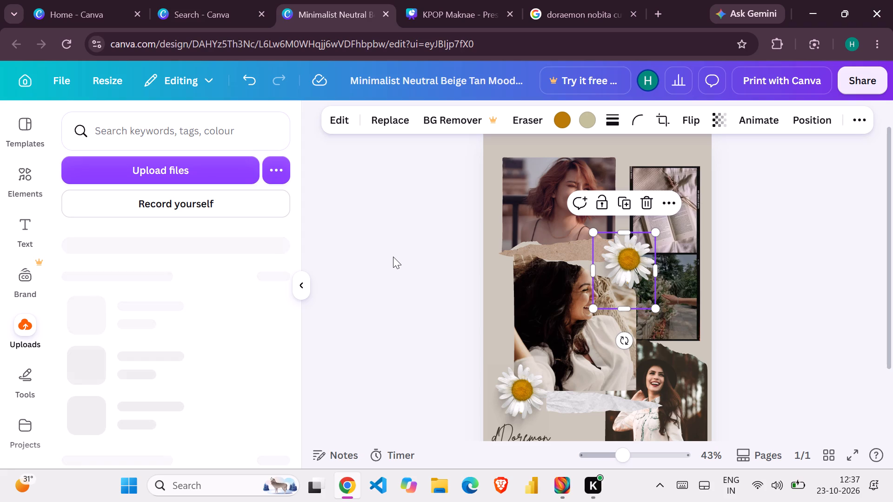
pyautogui.scroll(-1, 446, 202)
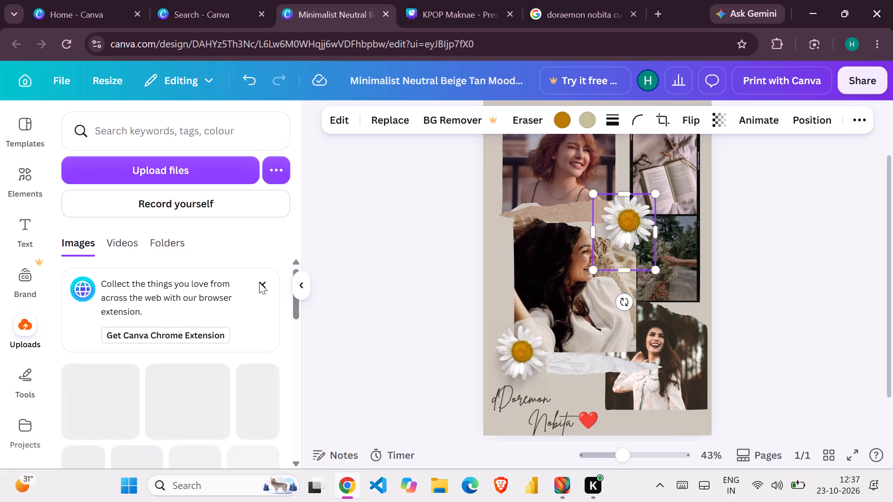
pyautogui.scroll(-2, 184, 324)
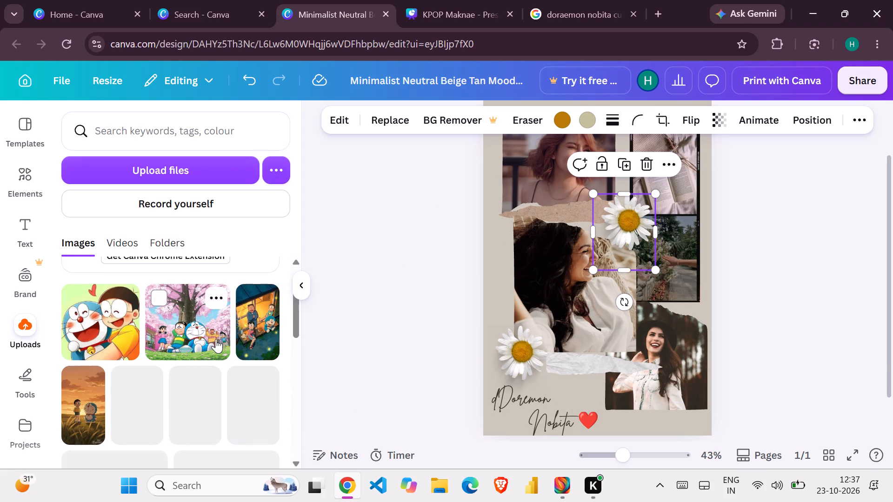
pyautogui.moveTo(209, 340); pyautogui.dragTo(509, 324)
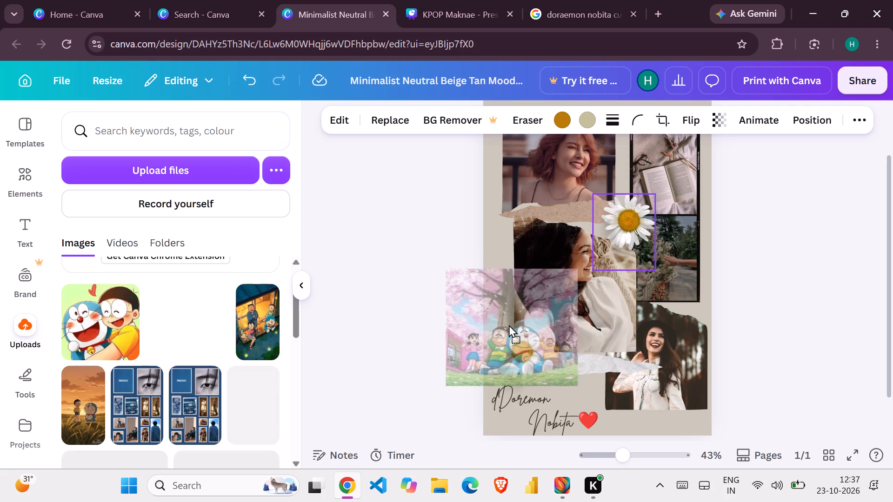
pyautogui.moveTo(509, 324); pyautogui.dragTo(553, 178)
# Reposition the cherry-blossom picture slightly upward within its frame using Crop.
pyautogui.click(546, 188)
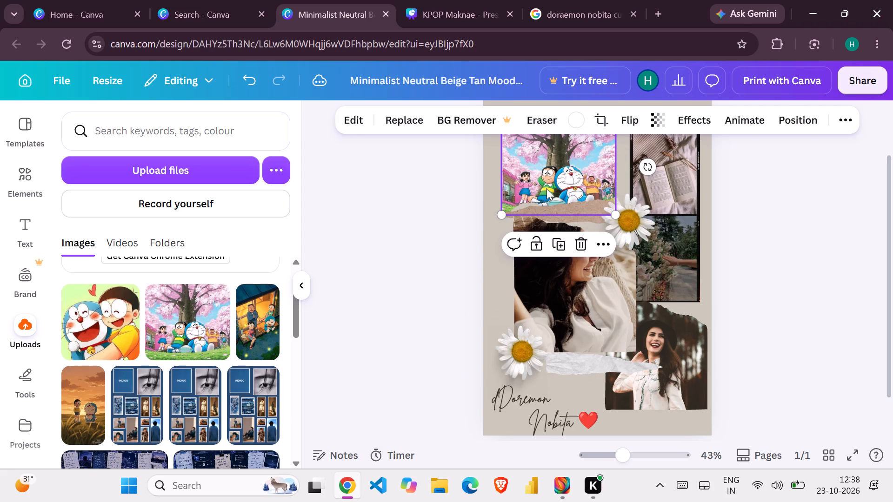
pyautogui.click(611, 123)
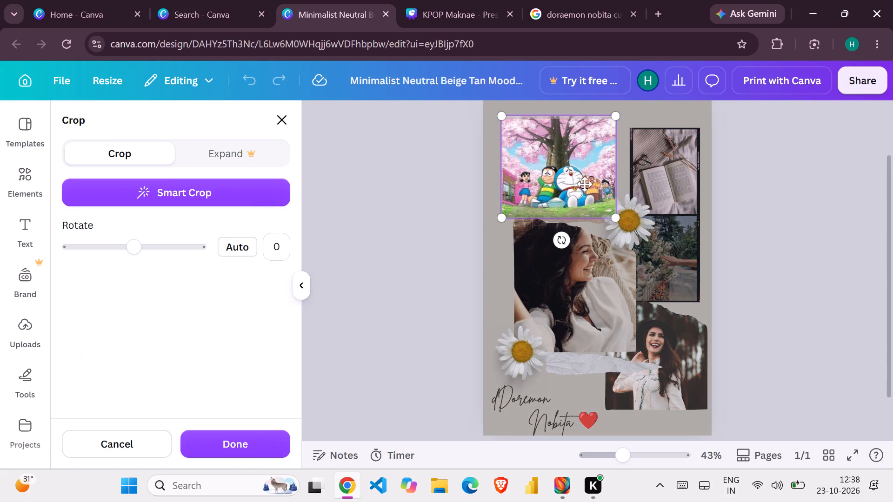
pyautogui.moveTo(580, 189); pyautogui.dragTo(577, 173)
pyautogui.moveTo(577, 173); pyautogui.dragTo(577, 156)
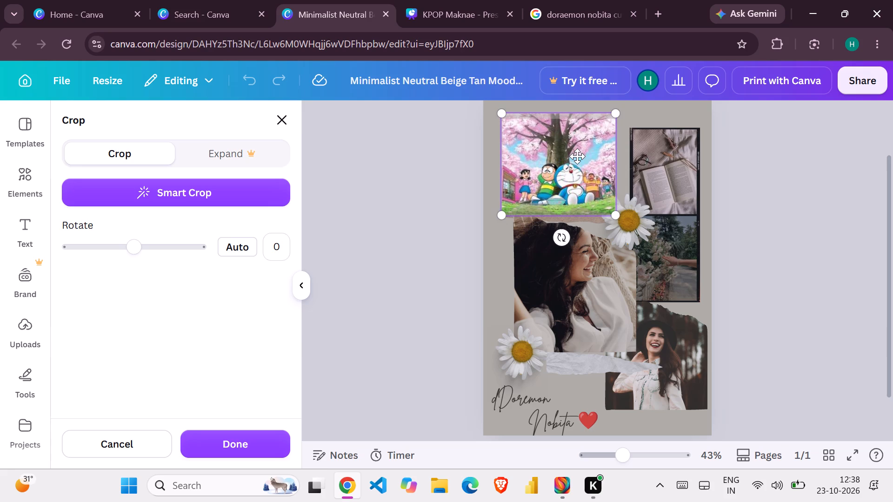
pyautogui.moveTo(572, 192); pyautogui.dragTo(565, 158)
pyautogui.click(449, 184)
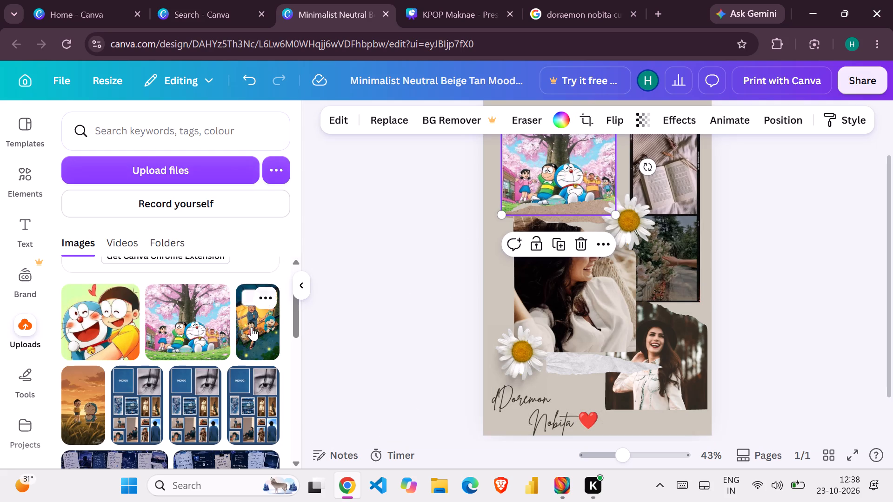
# Replace the large middle photo of the woman with the uploaded night-time porch picture of Doraemon's group.
pyautogui.moveTo(252, 327); pyautogui.dragTo(556, 282)
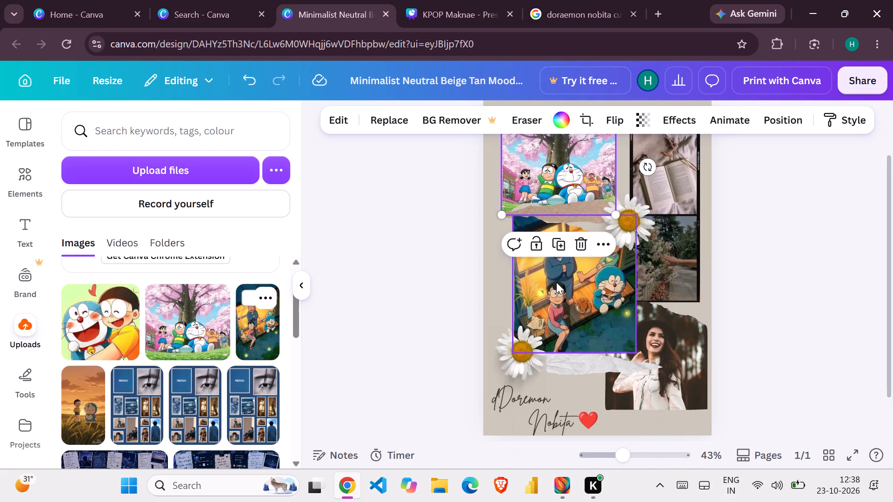
pyautogui.click(424, 267)
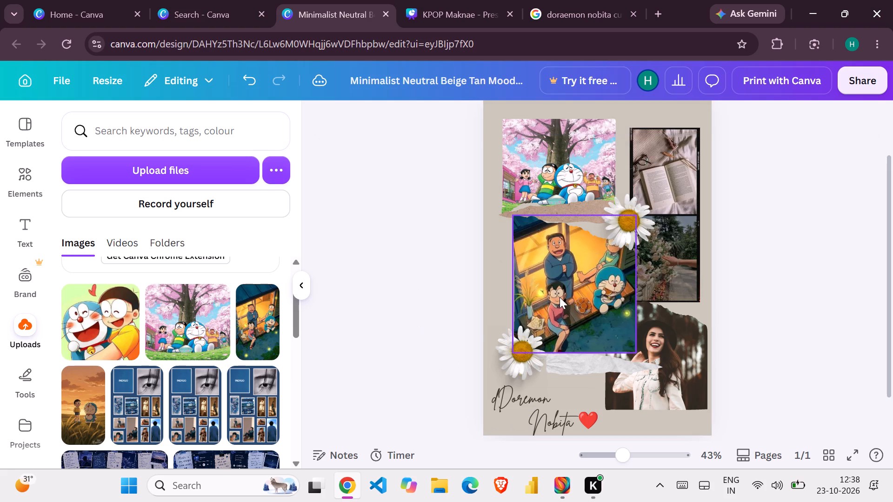
# Shift the porch picture down within its frame using Crop so the characters sit lower in the visible area.
pyautogui.click(560, 297)
pyautogui.click(611, 112)
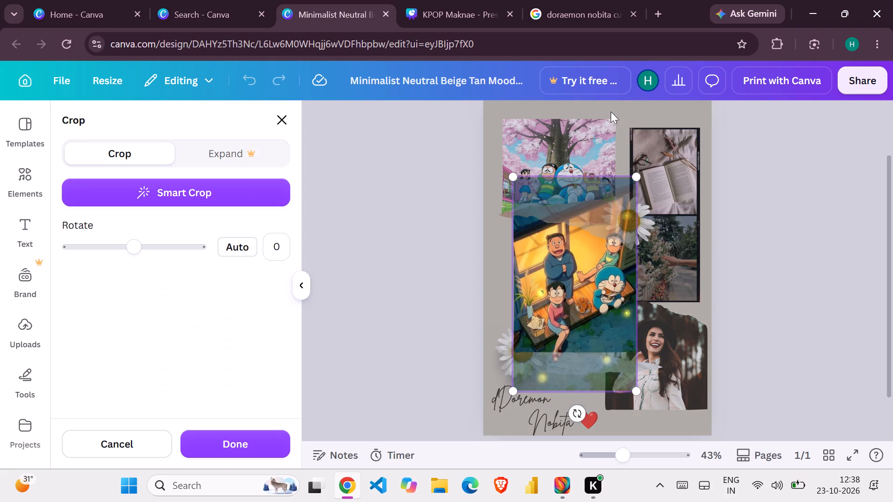
pyautogui.moveTo(573, 239); pyautogui.dragTo(572, 257)
pyautogui.click(784, 244)
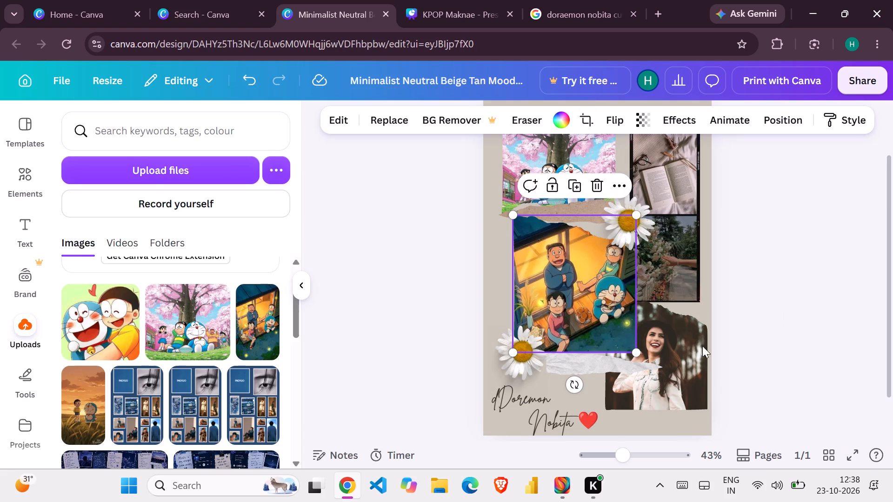
pyautogui.click(565, 319)
pyautogui.click(571, 310)
pyautogui.click(593, 118)
pyautogui.moveTo(593, 260); pyautogui.dragTo(592, 284)
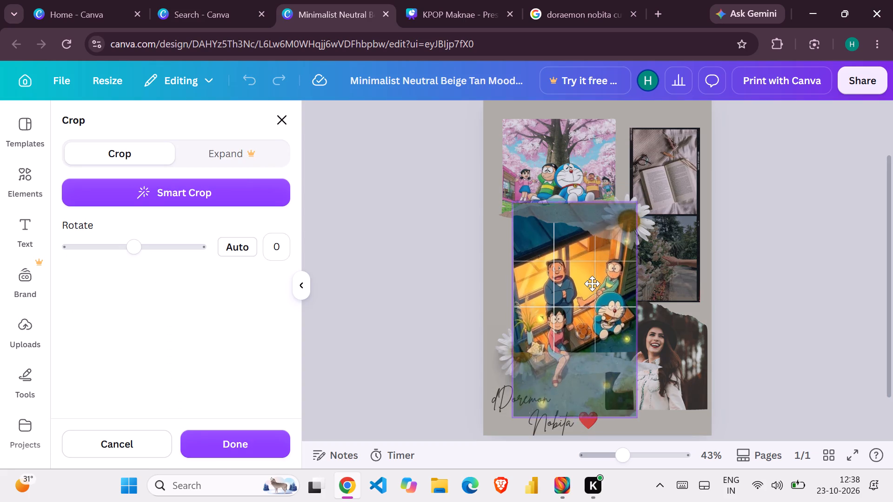
pyautogui.moveTo(592, 284); pyautogui.dragTo(592, 291)
pyautogui.moveTo(575, 324); pyautogui.dragTo(575, 323)
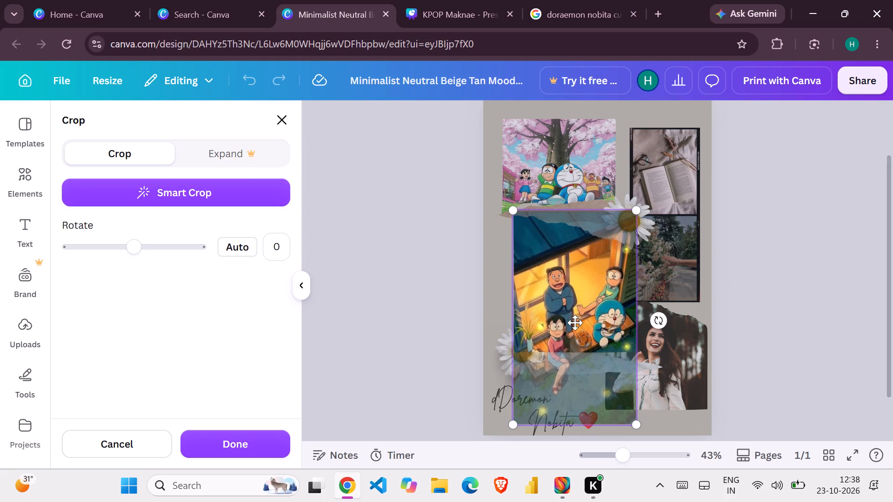
pyautogui.moveTo(575, 323); pyautogui.dragTo(573, 307)
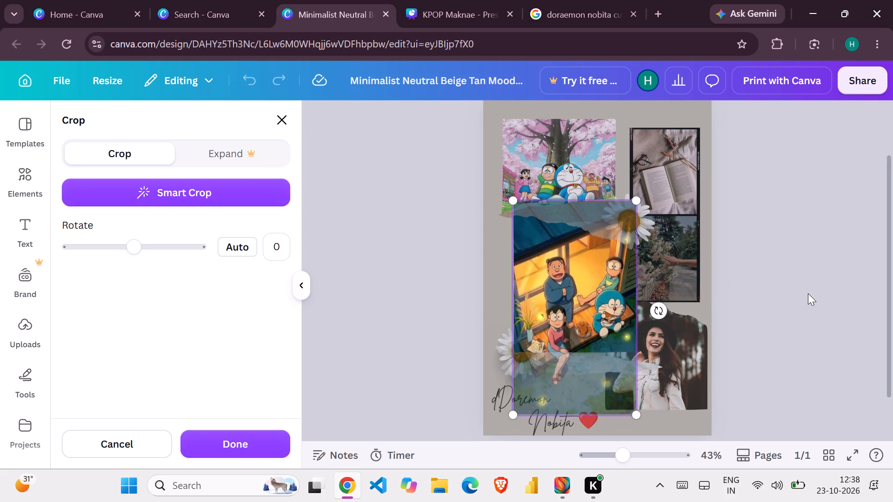
pyautogui.click(815, 251)
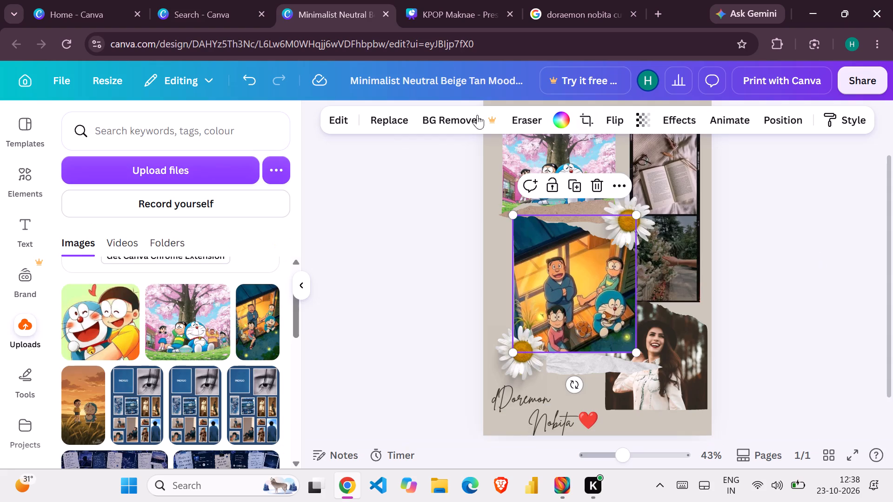
# Replace the garden photo in the lower film-strip frame with the uploaded sunset field picture of Nobita and Doraemon.
pyautogui.moveTo(83, 399); pyautogui.dragTo(487, 388)
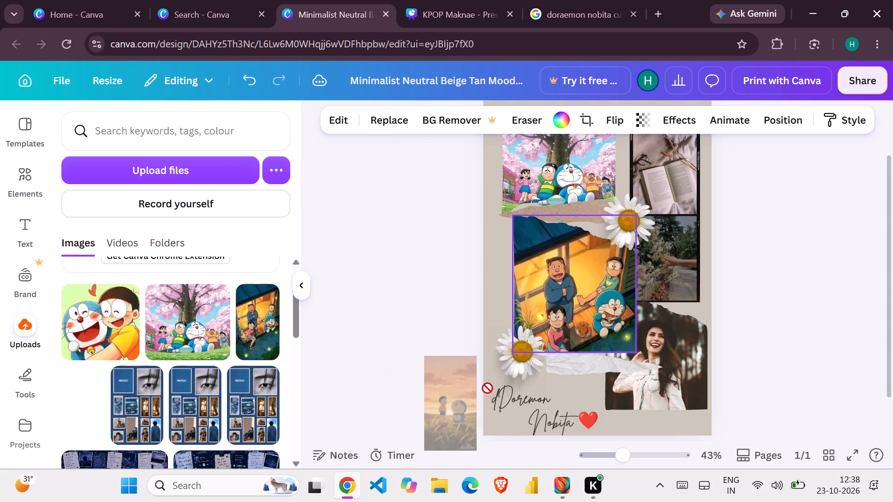
pyautogui.moveTo(487, 388); pyautogui.dragTo(649, 338)
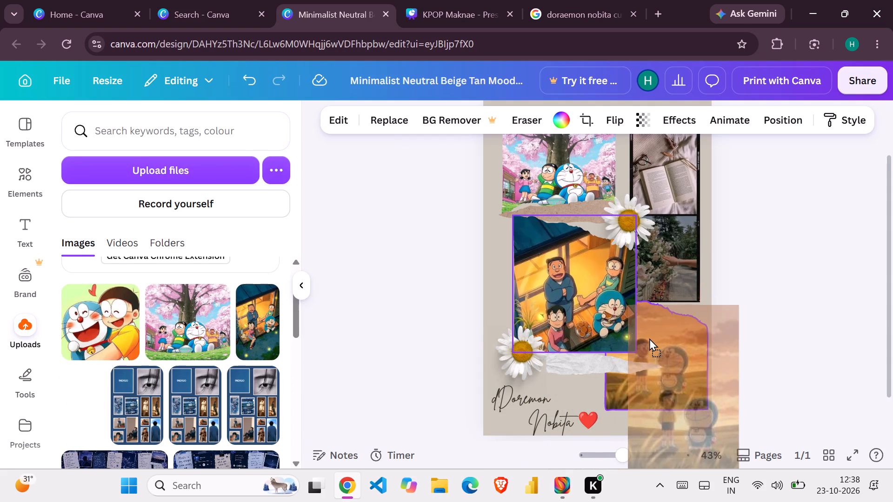
pyautogui.moveTo(649, 338); pyautogui.dragTo(656, 178)
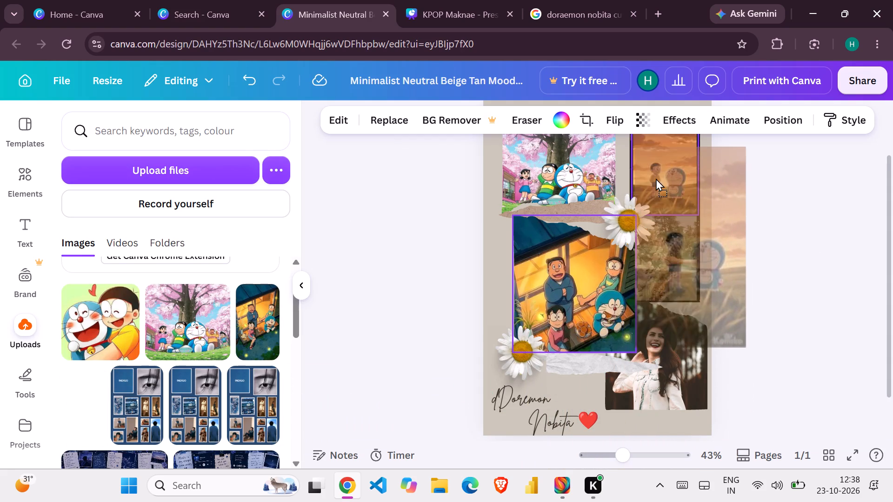
pyautogui.moveTo(656, 178); pyautogui.dragTo(658, 258)
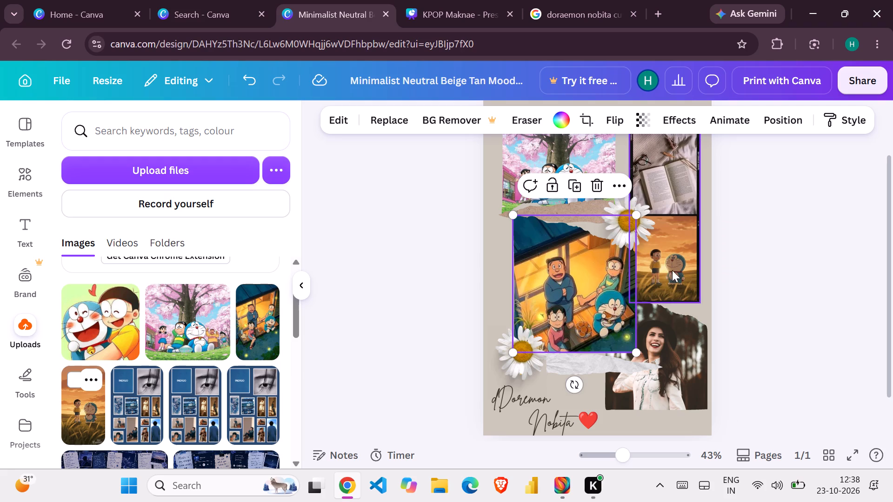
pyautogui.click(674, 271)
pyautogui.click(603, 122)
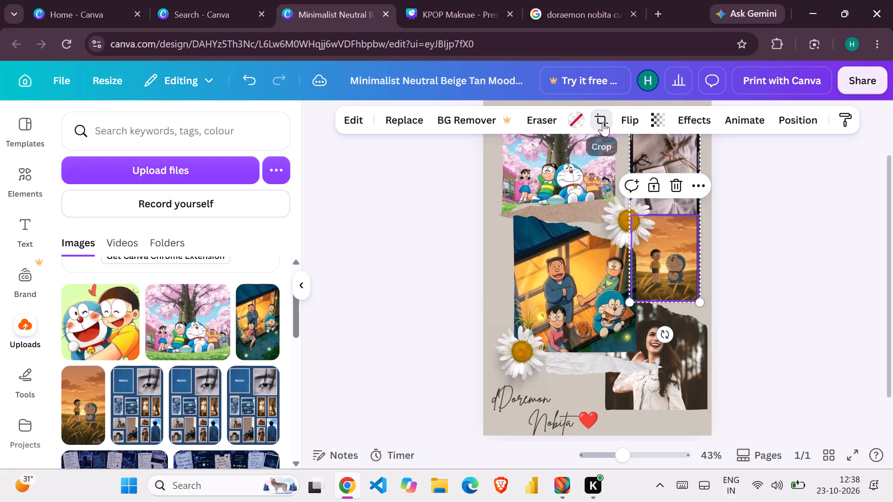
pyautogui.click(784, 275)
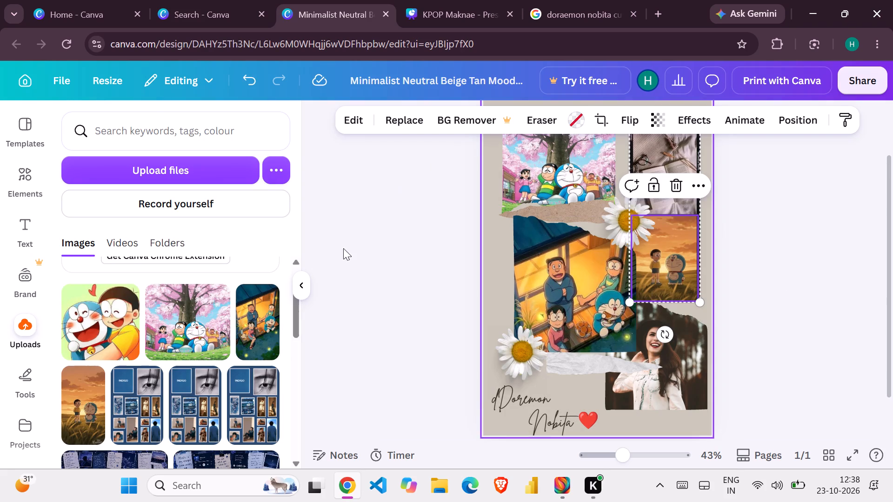
# Replace the bottom-right photo of the woman in a hat with the uploaded green-background picture of Nobita hugging Doraemon.
pyautogui.moveTo(117, 326); pyautogui.dragTo(630, 347)
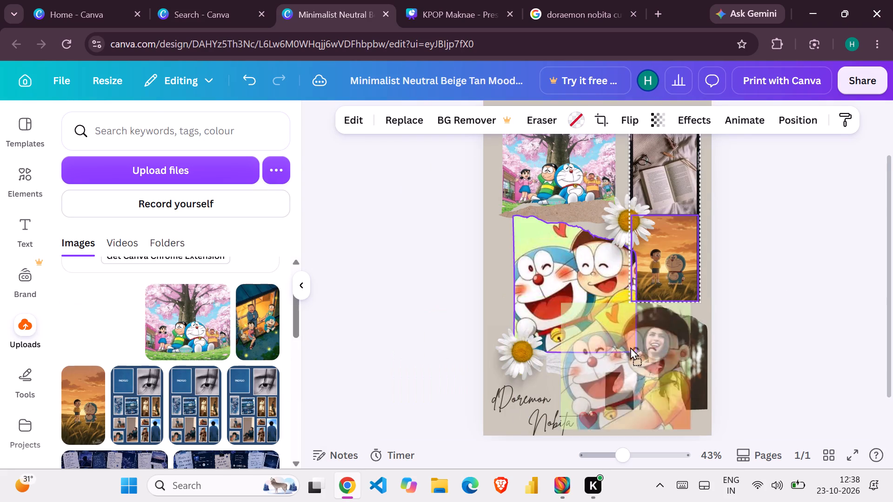
pyautogui.moveTo(630, 347); pyautogui.dragTo(692, 389)
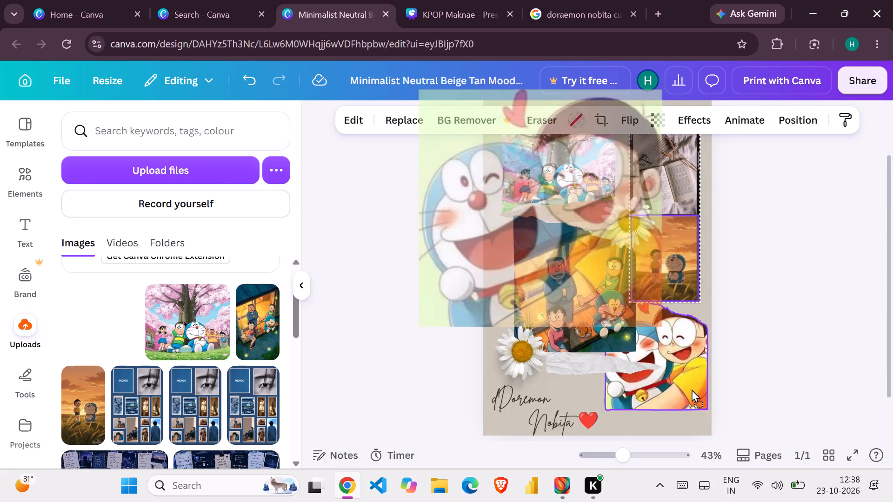
# Drop the uploaded green-background picture of Nobita hugging Doraemon into the torn-edge frame at the collage's lower right.
pyautogui.moveTo(692, 389); pyautogui.dragTo(688, 130)
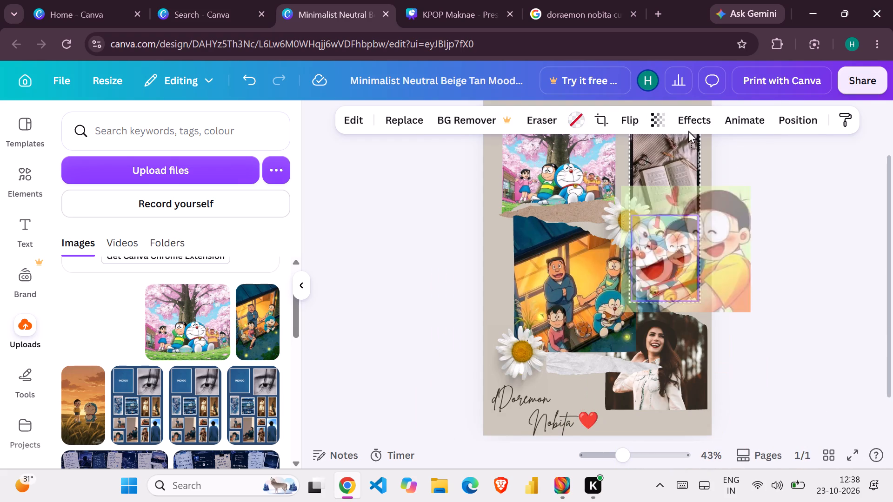
pyautogui.moveTo(688, 130); pyautogui.dragTo(641, 317)
pyautogui.click(670, 381)
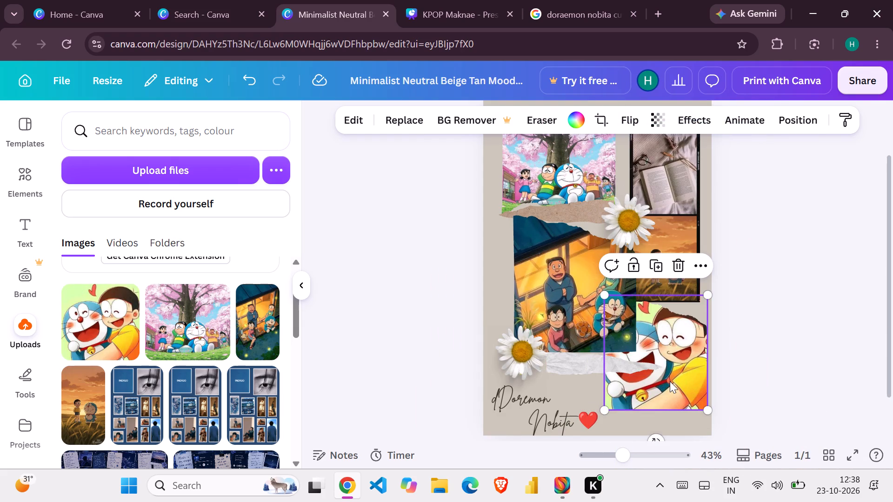
pyautogui.click(670, 381)
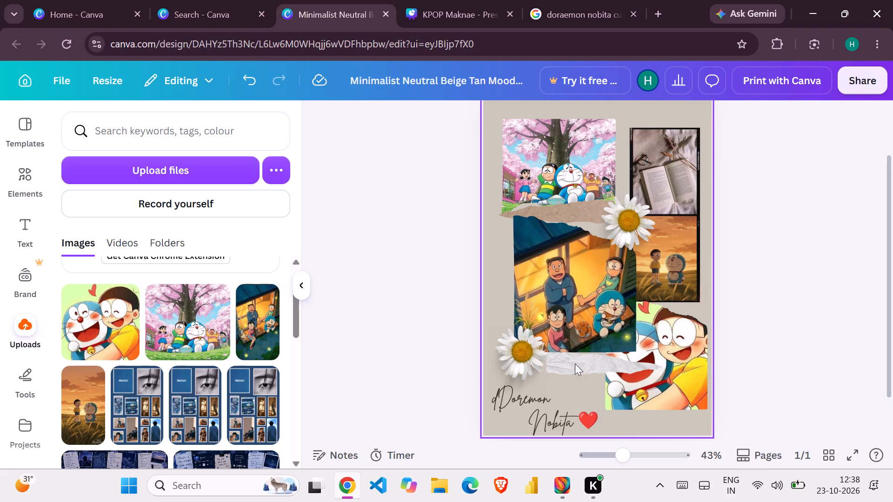
# Pull the torn white paper strip out from below the porch picture onto the caption and delete the paper image.
pyautogui.moveTo(575, 363); pyautogui.dragTo(565, 368)
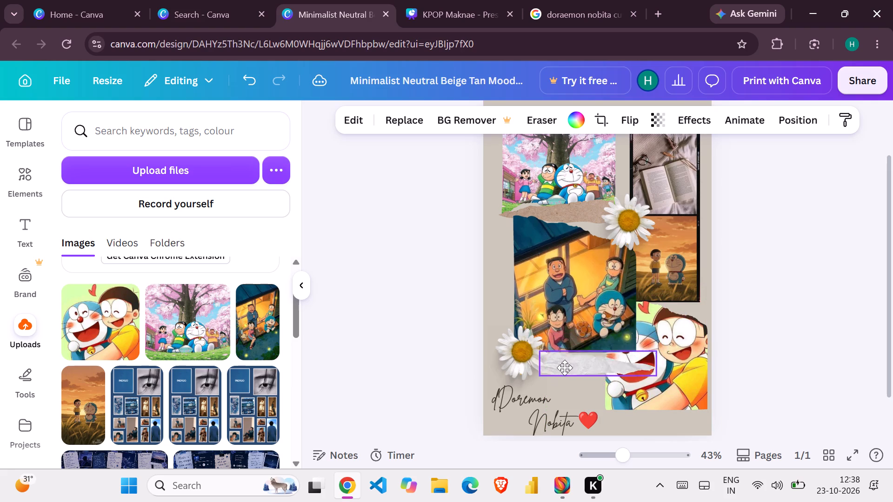
pyautogui.moveTo(565, 368); pyautogui.dragTo(541, 394)
pyautogui.press('Delete')
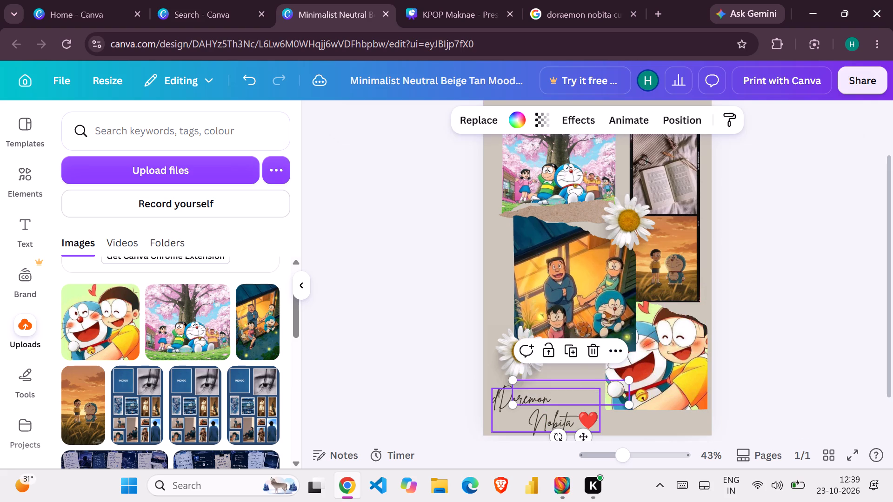
pyautogui.click(774, 333)
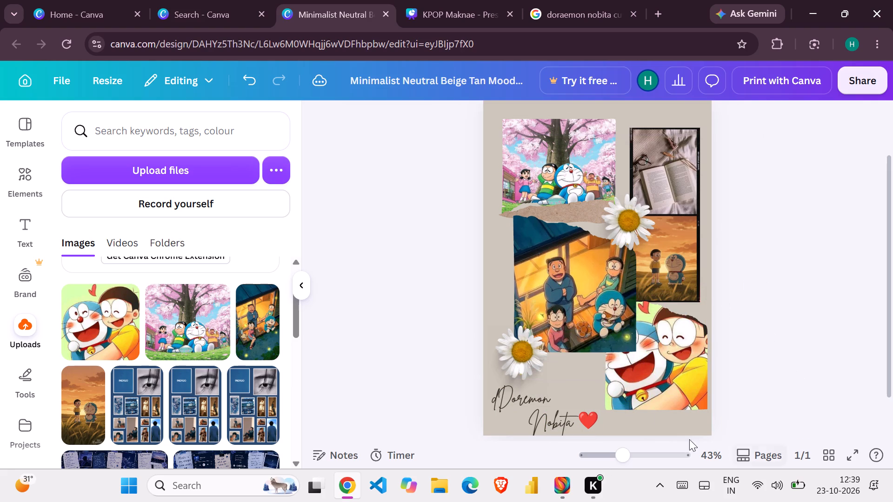
# Move the hugging picture down to the page's bottom edge, aligning its right side with the film strip's right side.
pyautogui.click(654, 385)
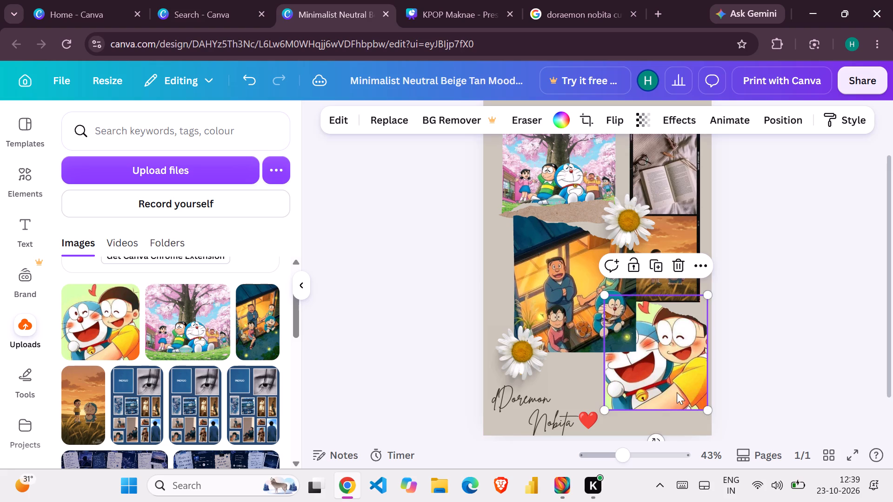
pyautogui.moveTo(683, 388); pyautogui.dragTo(691, 410)
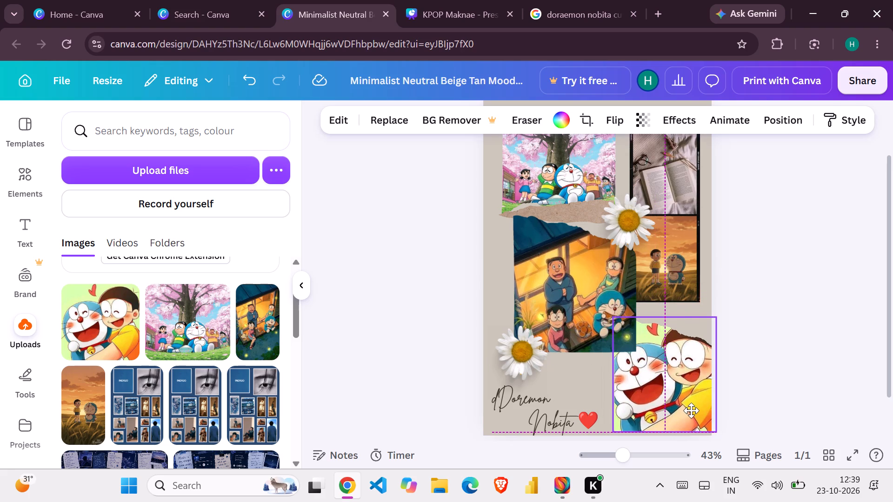
pyautogui.moveTo(691, 410); pyautogui.dragTo(696, 404)
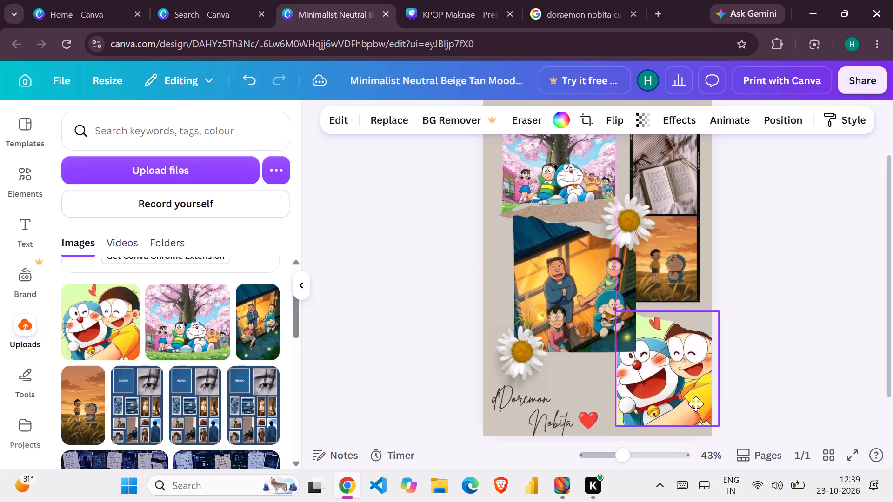
pyautogui.moveTo(696, 404); pyautogui.dragTo(699, 404)
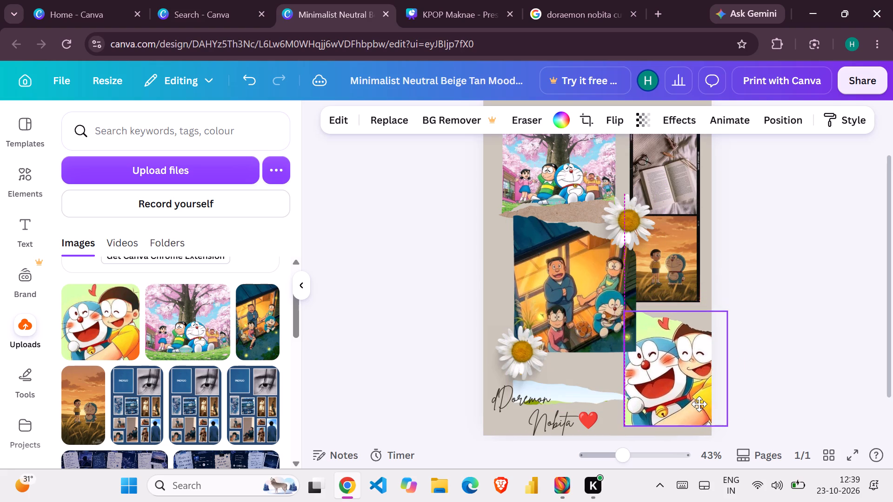
pyautogui.moveTo(699, 404); pyautogui.dragTo(674, 419)
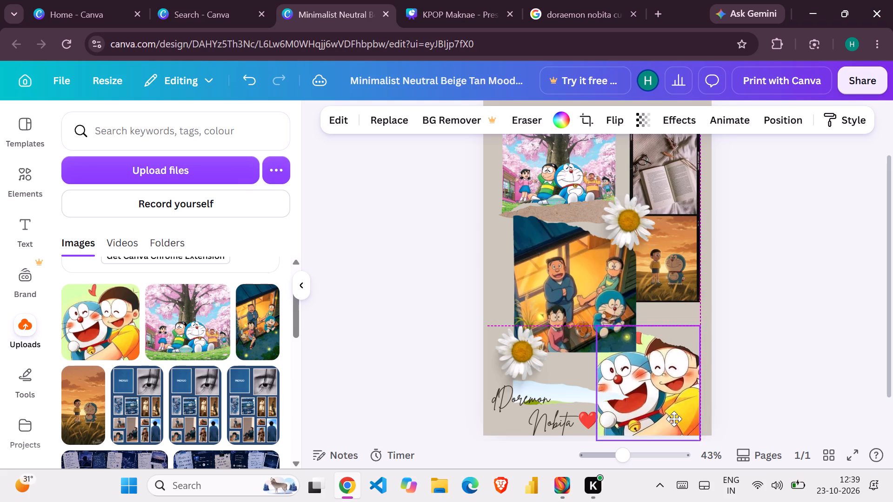
pyautogui.moveTo(674, 419); pyautogui.dragTo(674, 418)
# Nudge the Doremon Nobita caption slightly up and left, and delete the leftover empty torn-strip frame behind it.
pyautogui.moveTo(571, 389); pyautogui.dragTo(688, 303)
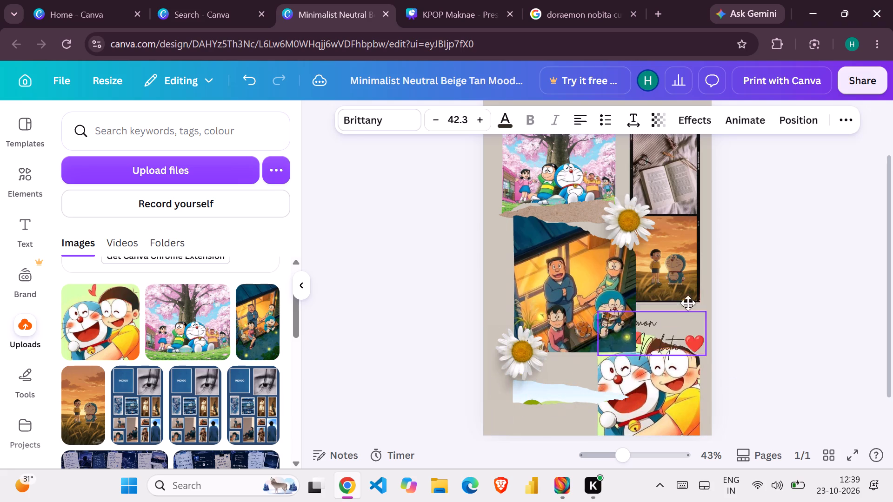
pyautogui.moveTo(688, 303); pyautogui.dragTo(567, 384)
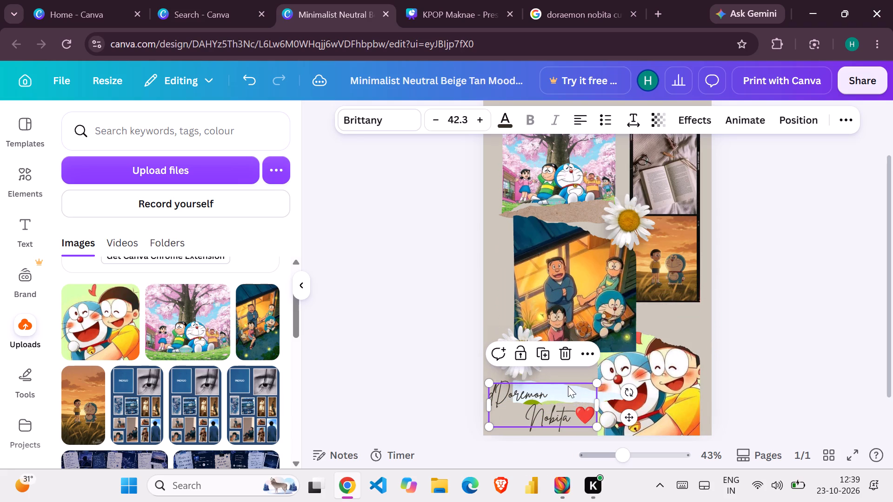
pyautogui.click(570, 398)
pyautogui.moveTo(570, 398); pyautogui.dragTo(593, 399)
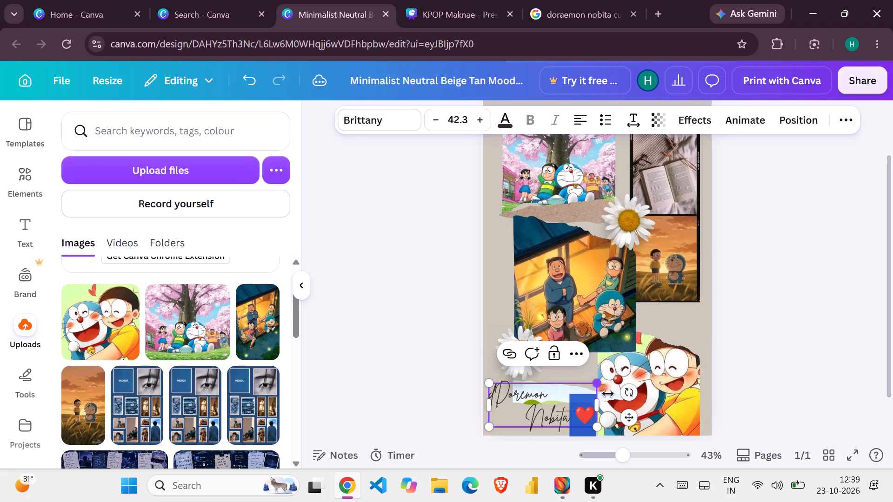
pyautogui.click(614, 395)
pyautogui.press('Delete')
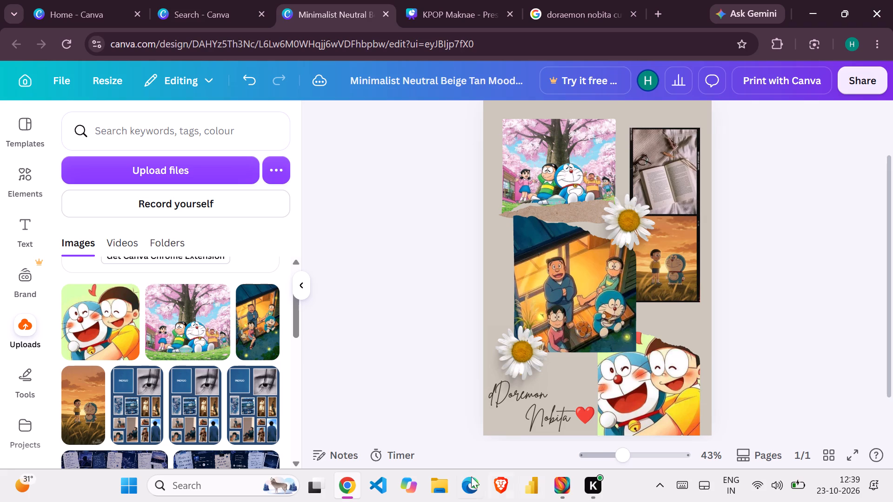
# Shift the hugging picture slightly right and up so its lower edge sits flush with the page's bottom edge.
pyautogui.moveTo(657, 387); pyautogui.dragTo(658, 386)
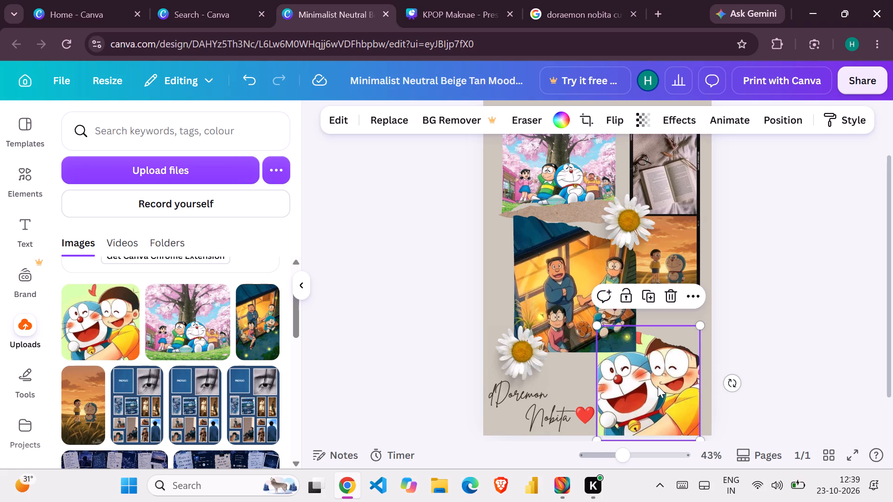
pyautogui.moveTo(658, 386); pyautogui.dragTo(660, 381)
pyautogui.moveTo(660, 390); pyautogui.dragTo(665, 394)
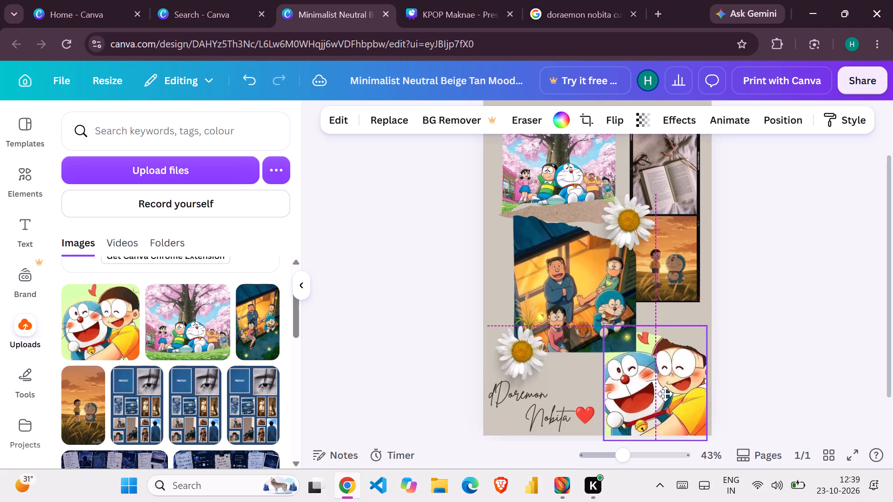
pyautogui.moveTo(665, 394); pyautogui.dragTo(664, 390)
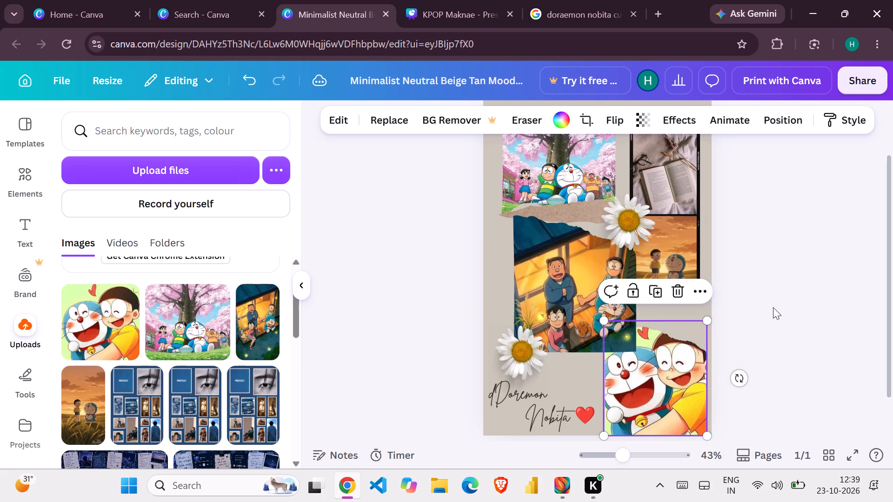
pyautogui.click(773, 307)
# Move the two-photo film strip slightly down and left so it sits closer above the hugging picture.
pyautogui.moveTo(660, 268); pyautogui.dragTo(660, 272)
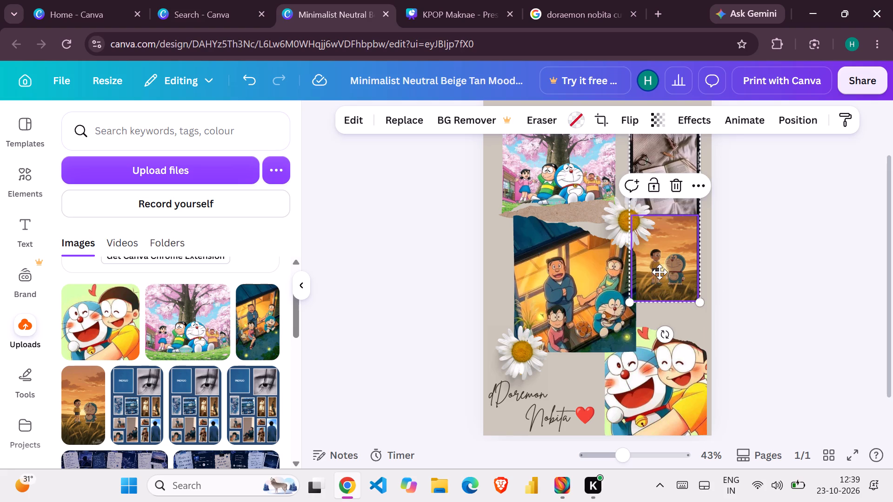
pyautogui.moveTo(660, 272); pyautogui.dragTo(655, 289)
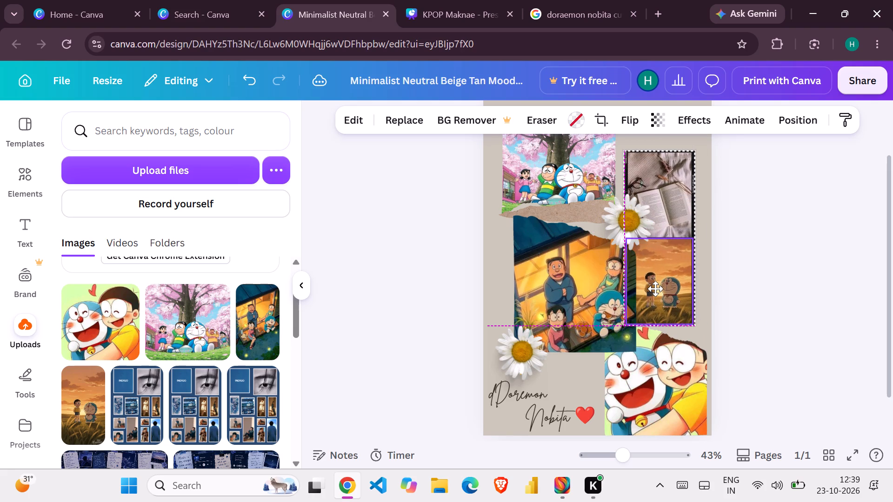
pyautogui.moveTo(655, 289); pyautogui.dragTo(655, 286)
pyautogui.click(775, 318)
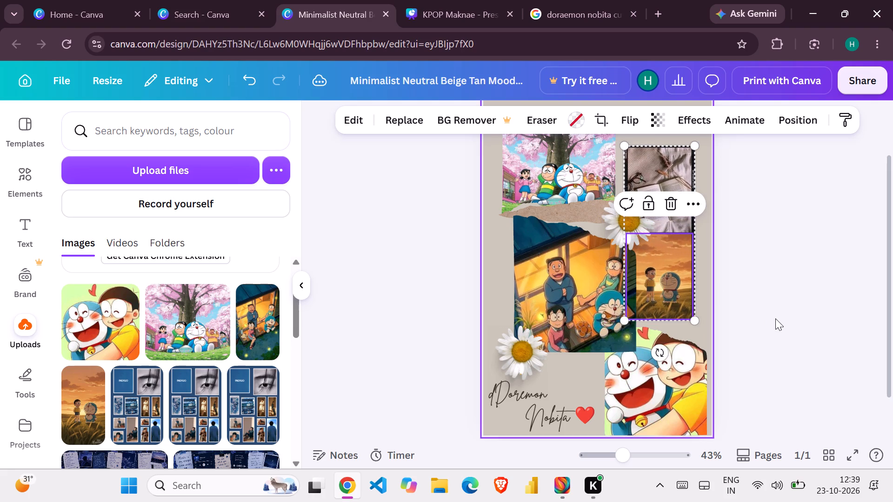
# Nudge the cherry-blossom group picture slightly right, closer to the film strip.
pyautogui.moveTo(590, 158); pyautogui.dragTo(591, 164)
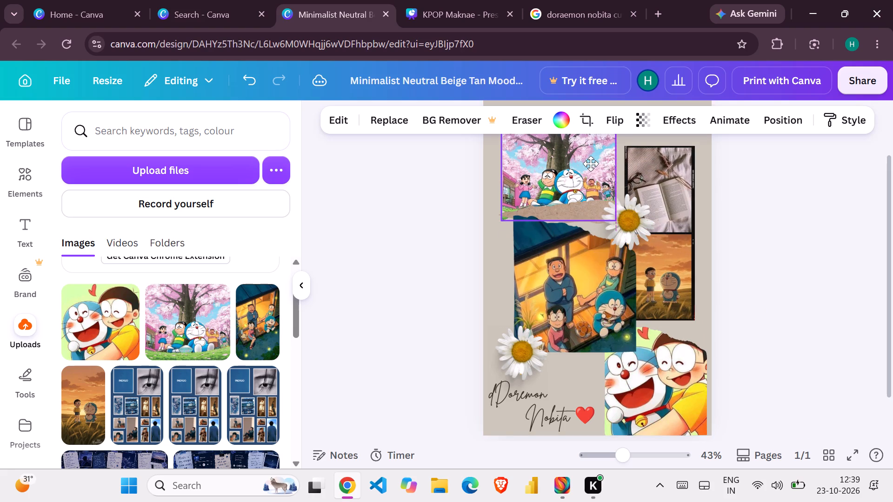
pyautogui.moveTo(591, 164); pyautogui.dragTo(595, 163)
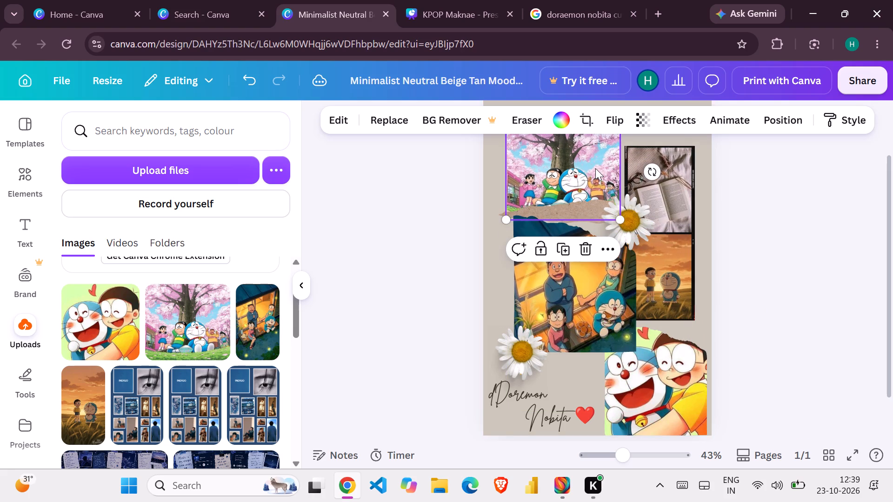
pyautogui.click(595, 168)
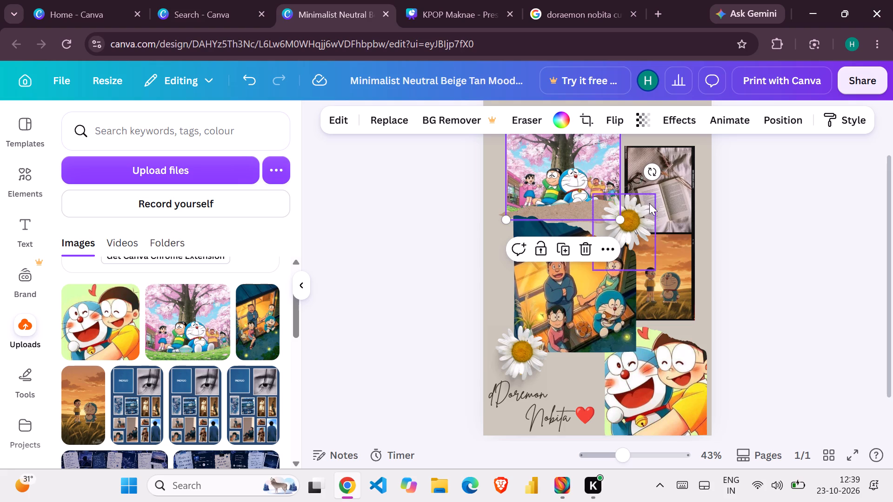
# Switch to the Google image results for "doraemon nobita cute" and look through them for another collage picture.
pyautogui.click(563, 0)
pyautogui.scroll(-2, 524, 373)
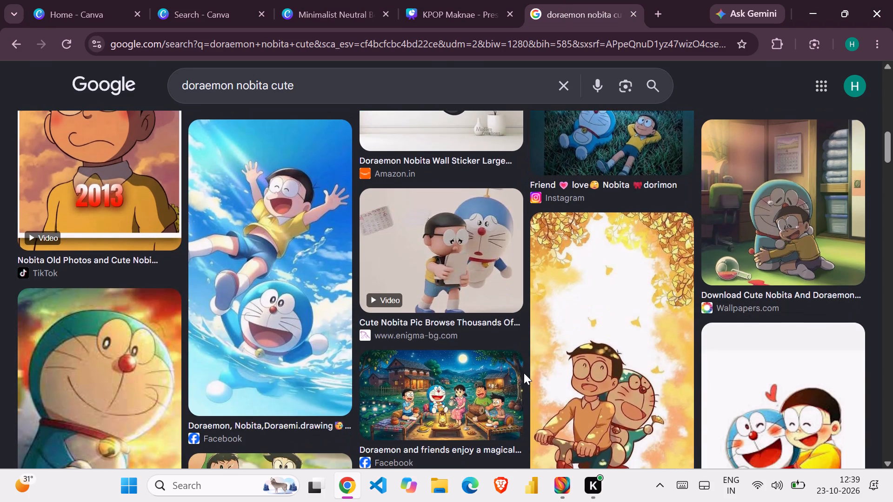
pyautogui.scroll(-1, 524, 373)
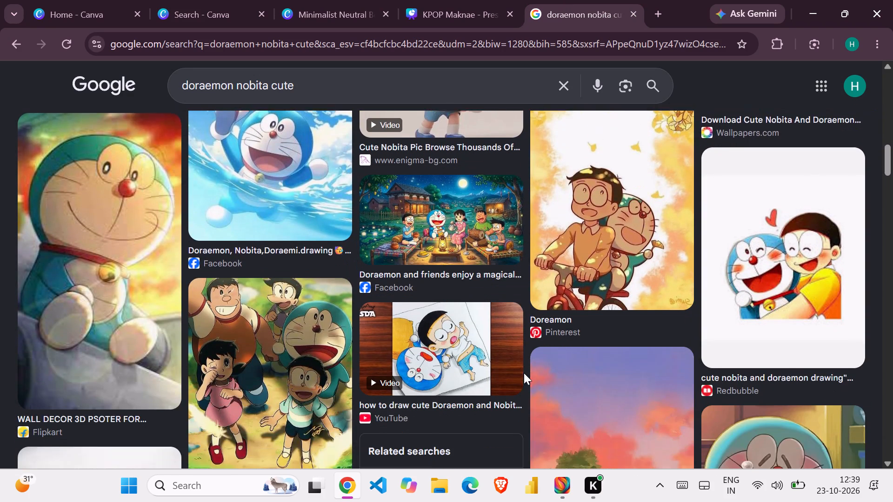
pyautogui.scroll(-2, 524, 373)
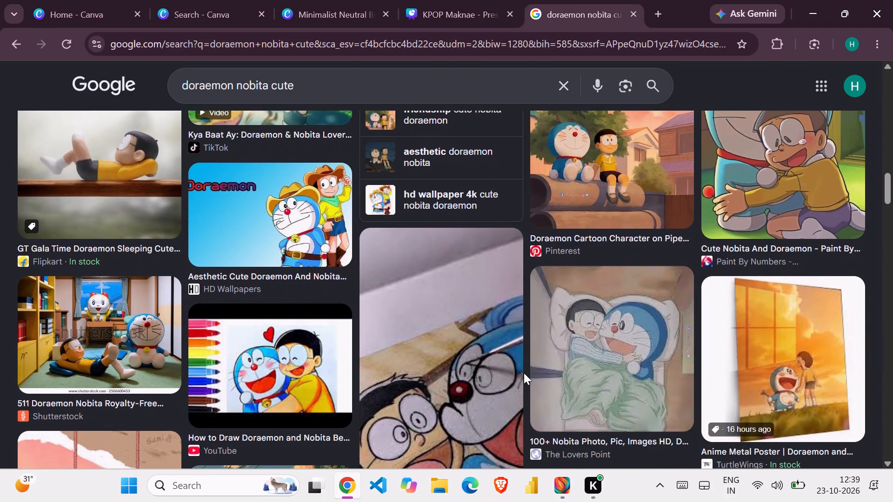
pyautogui.scroll(-5, 524, 373)
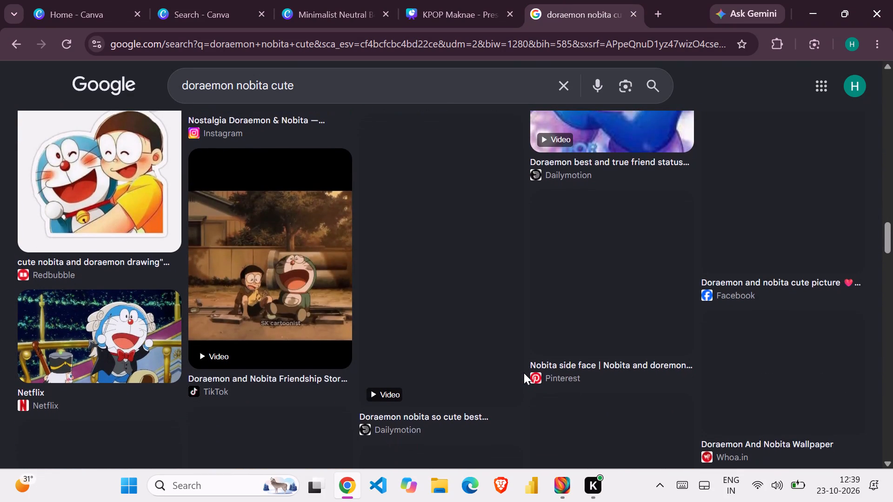
pyautogui.scroll(-2, 524, 373)
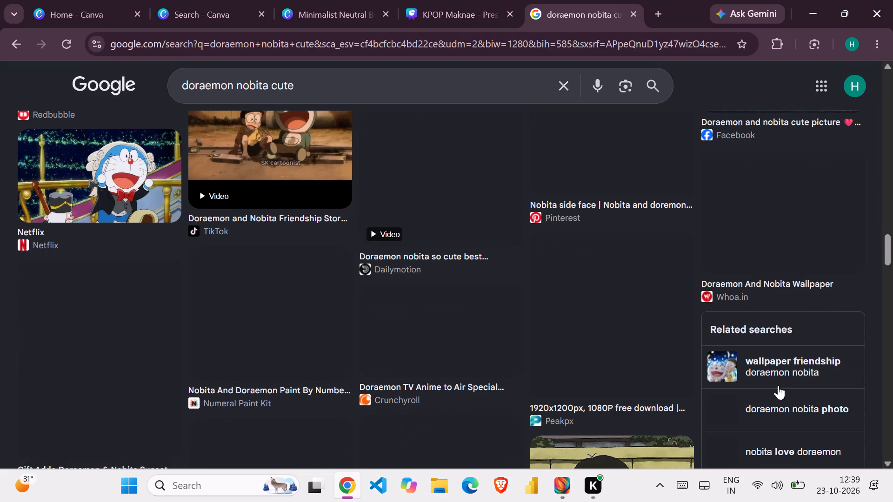
# Open the related image search "wallpaper friendship doraemon nobita" and look through its pictures for another collage photo.
pyautogui.moveTo(761, 340); pyautogui.dragTo(764, 356)
pyautogui.click(764, 356)
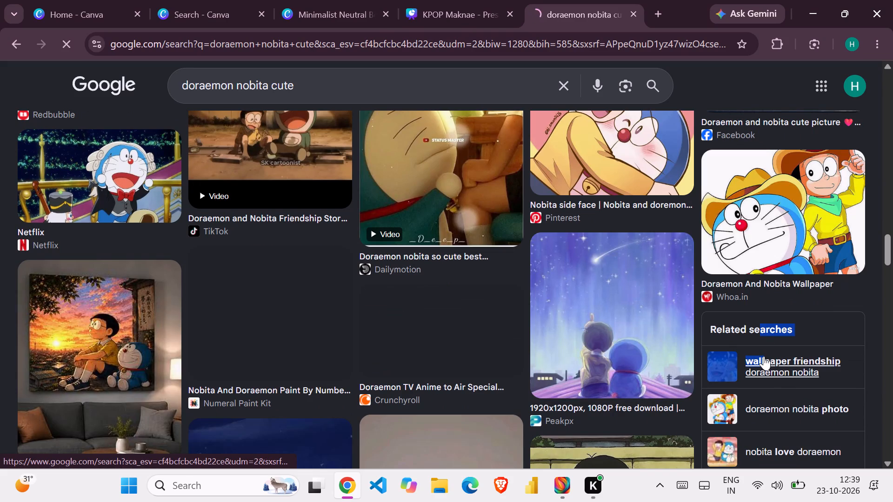
pyautogui.click(781, 377)
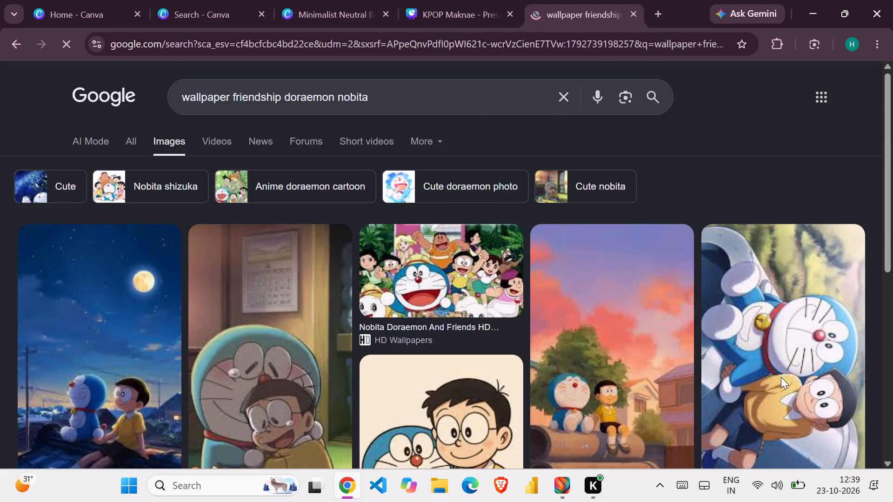
pyautogui.scroll(-4, 781, 377)
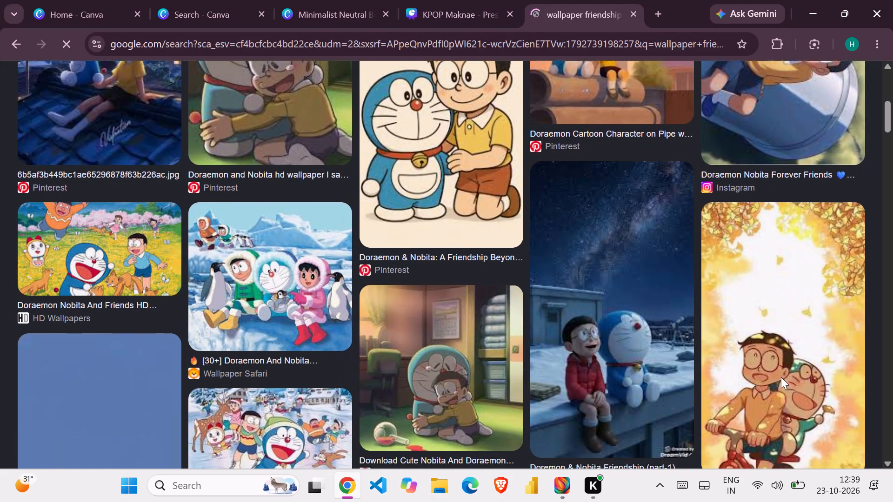
pyautogui.scroll(-7, 781, 377)
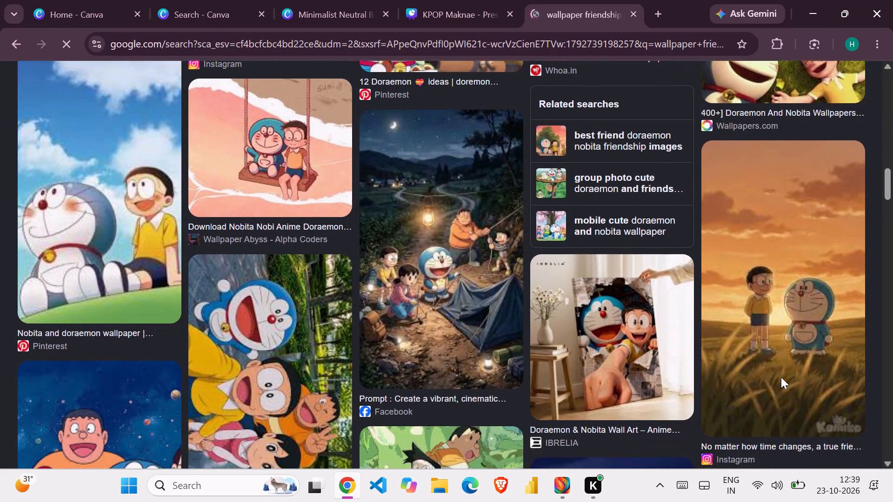
pyautogui.scroll(-4, 781, 377)
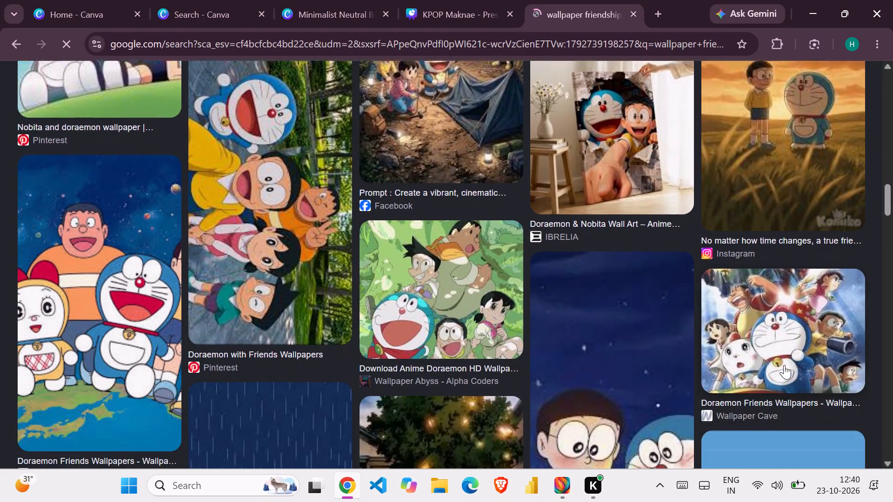
pyautogui.scroll(-2, 784, 365)
pyautogui.scroll(1, 784, 365)
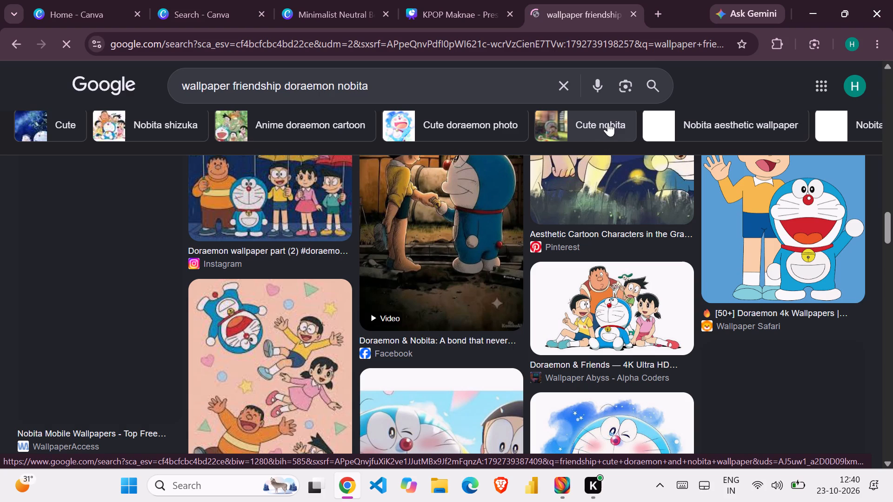
# Refine the image search with the "Cute nobita" suggestion and examine the results for a suitable group picture.
pyautogui.click(608, 122)
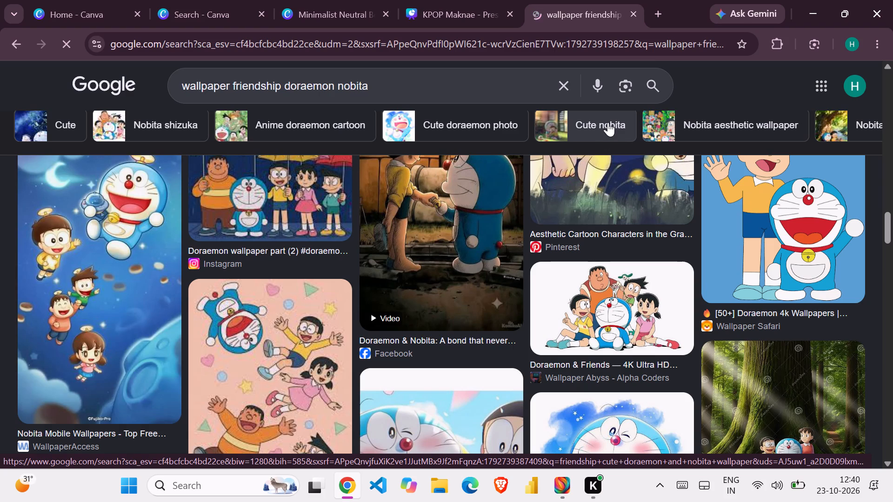
pyautogui.click(293, 127)
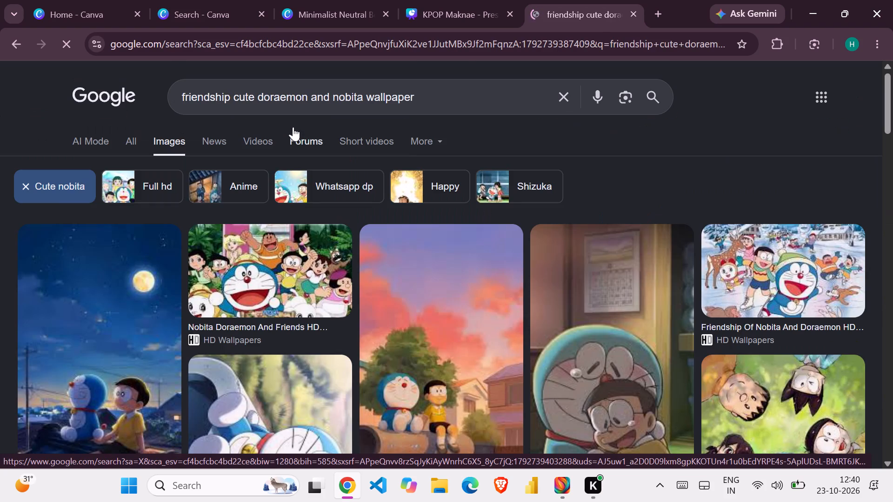
pyautogui.scroll(-5, 293, 127)
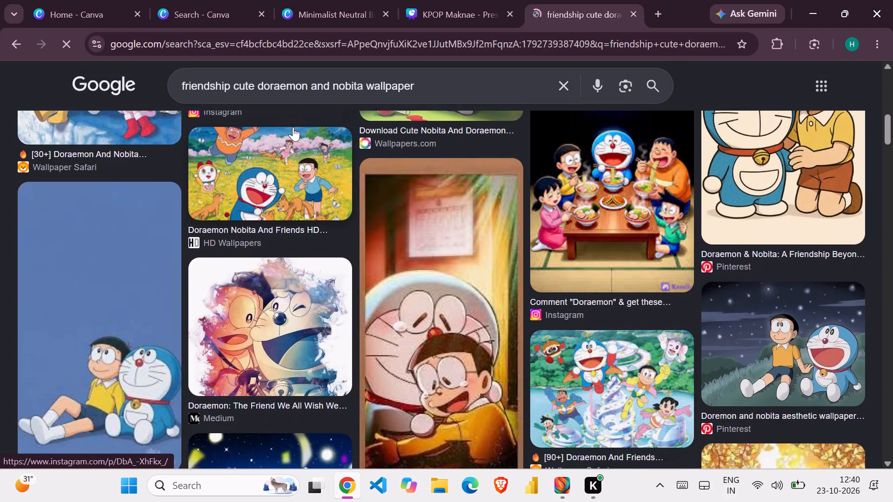
pyautogui.scroll(1, 293, 127)
pyautogui.scroll(-2, 293, 127)
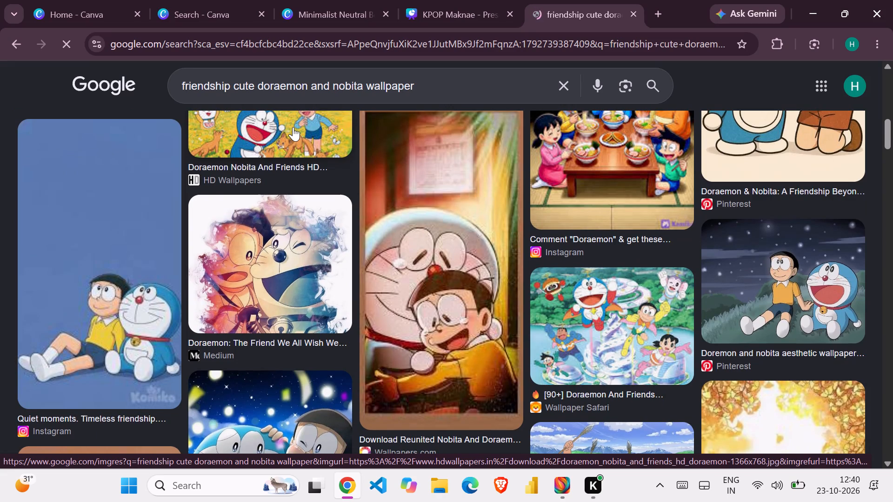
pyautogui.scroll(-5, 293, 127)
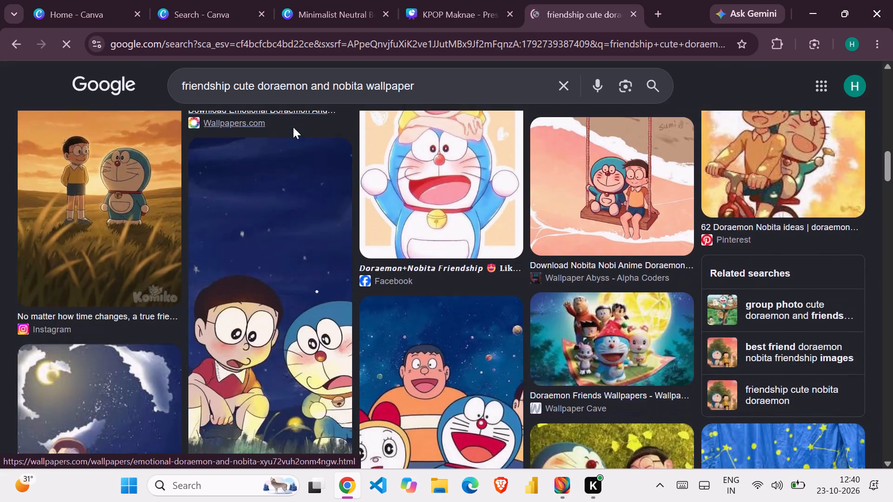
pyautogui.scroll(-7, 293, 127)
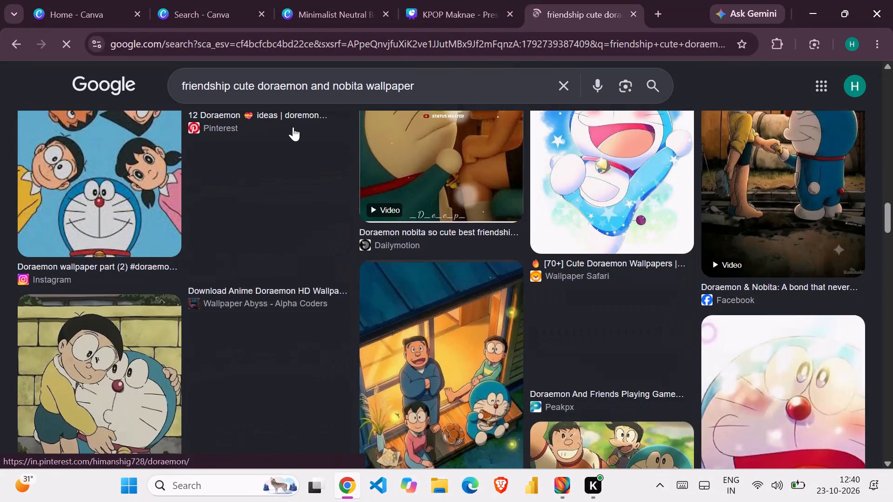
pyautogui.scroll(-1, 293, 127)
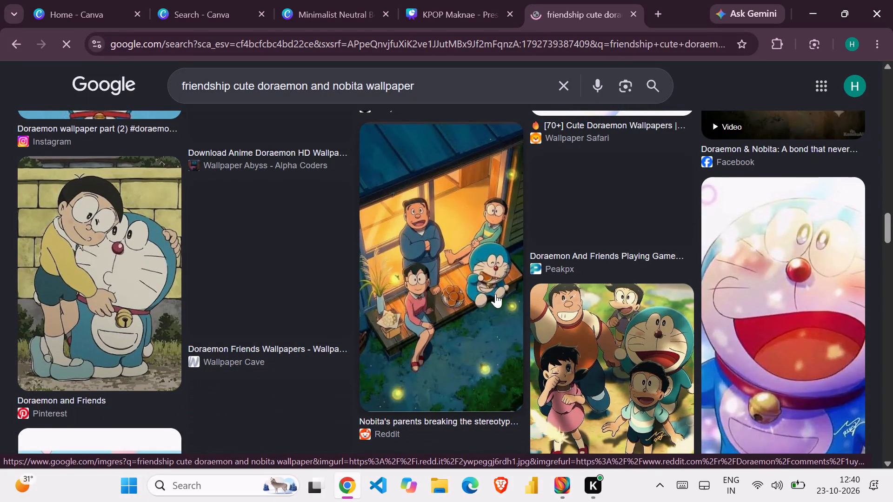
pyautogui.scroll(-5, 495, 294)
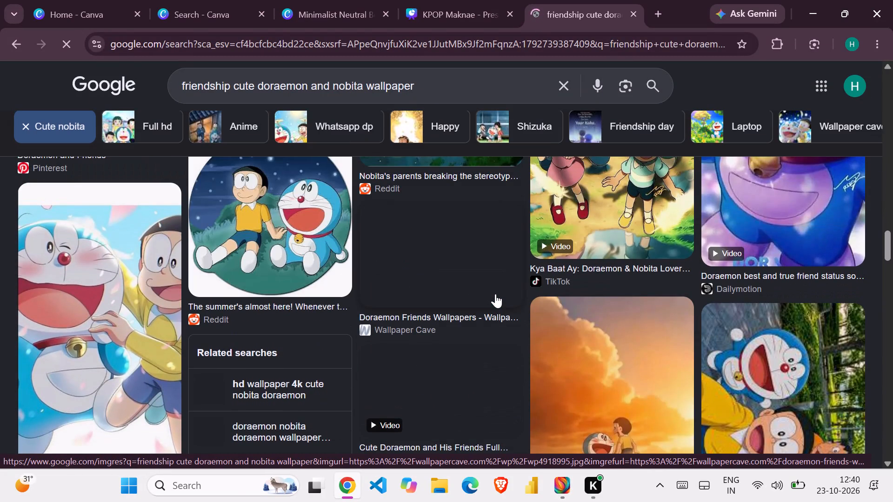
pyautogui.scroll(-1, 427, 380)
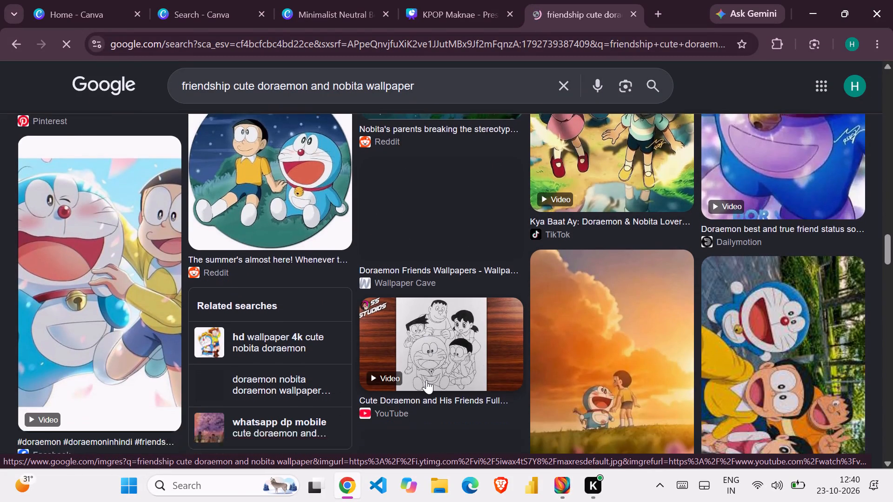
pyautogui.scroll(-1, 427, 380)
pyautogui.scroll(-2, 417, 338)
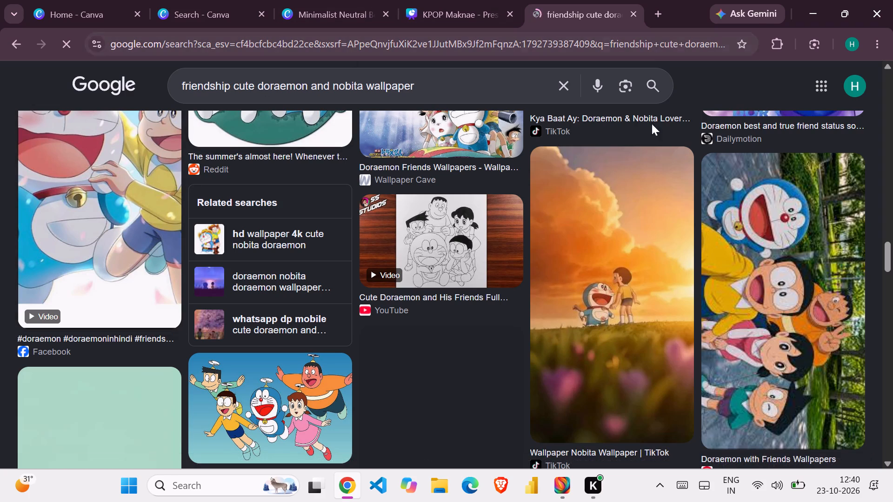
# Bring the sideways Doraemon-and-friends selfie picture from the Google results into the Canva collage's uploads.
pyautogui.moveTo(755, 193); pyautogui.dragTo(342, 0)
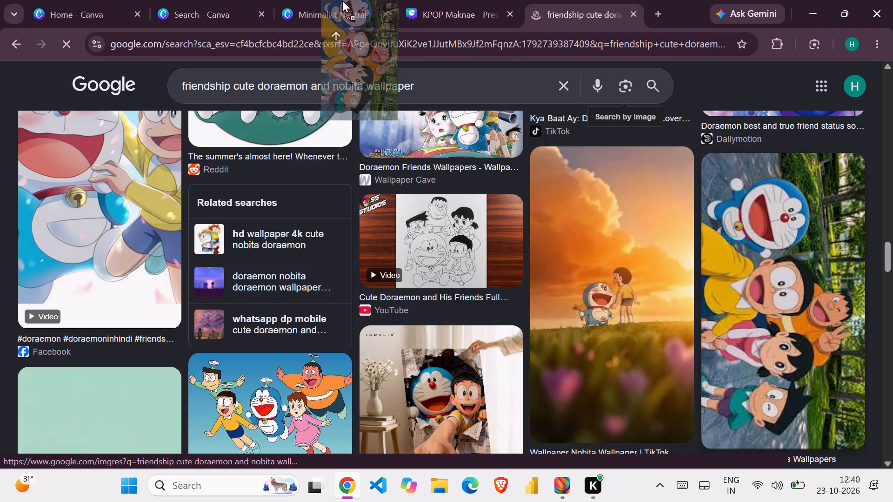
pyautogui.moveTo(342, 0); pyautogui.dragTo(446, 200)
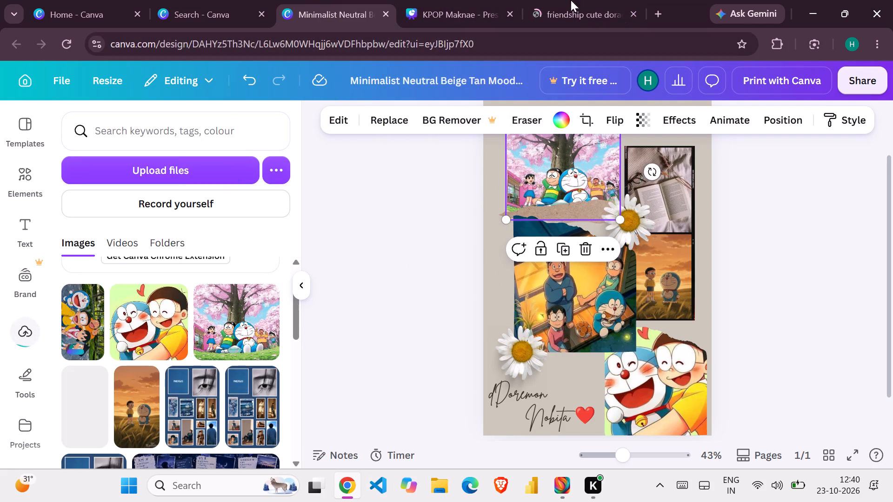
pyautogui.click(762, 200)
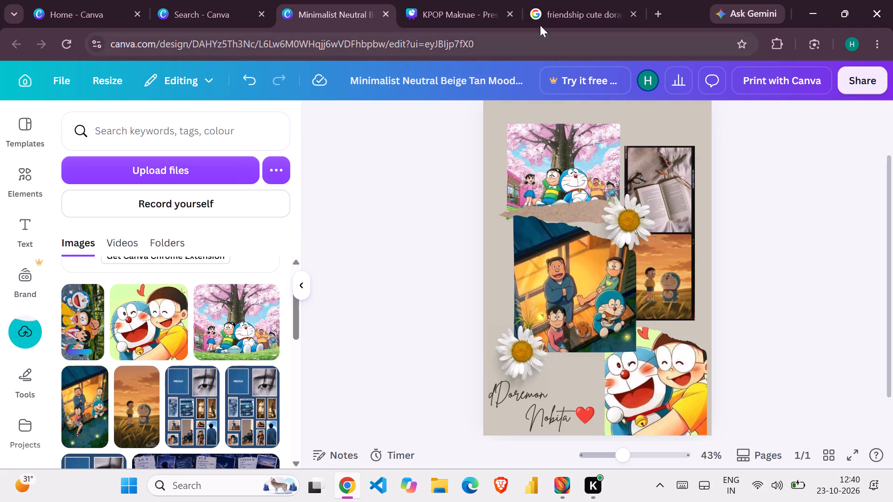
# Fill the film strip's upper frame with the uploaded sideways friends selfie, replacing the open-book photo.
pyautogui.moveTo(74, 322); pyautogui.dragTo(638, 182)
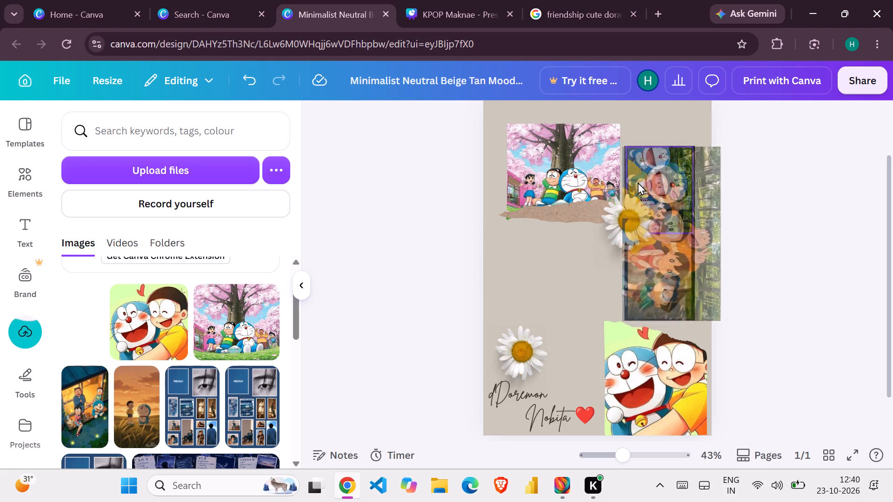
pyautogui.moveTo(638, 182); pyautogui.dragTo(641, 180)
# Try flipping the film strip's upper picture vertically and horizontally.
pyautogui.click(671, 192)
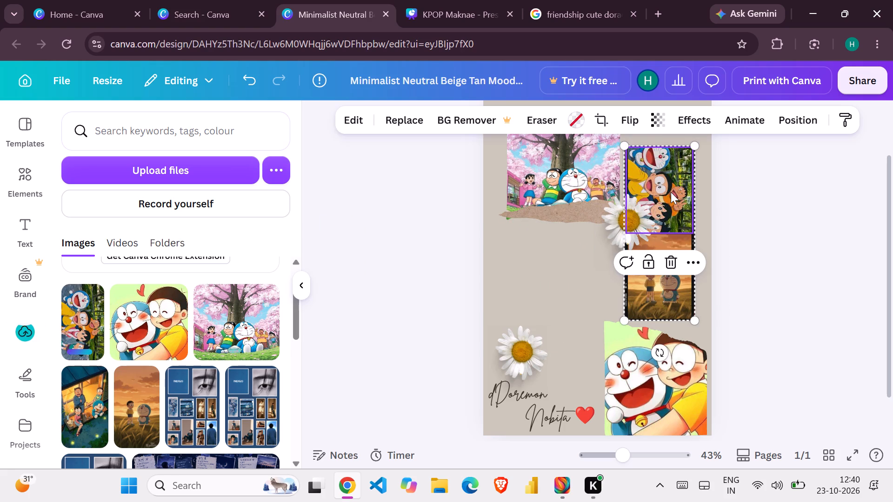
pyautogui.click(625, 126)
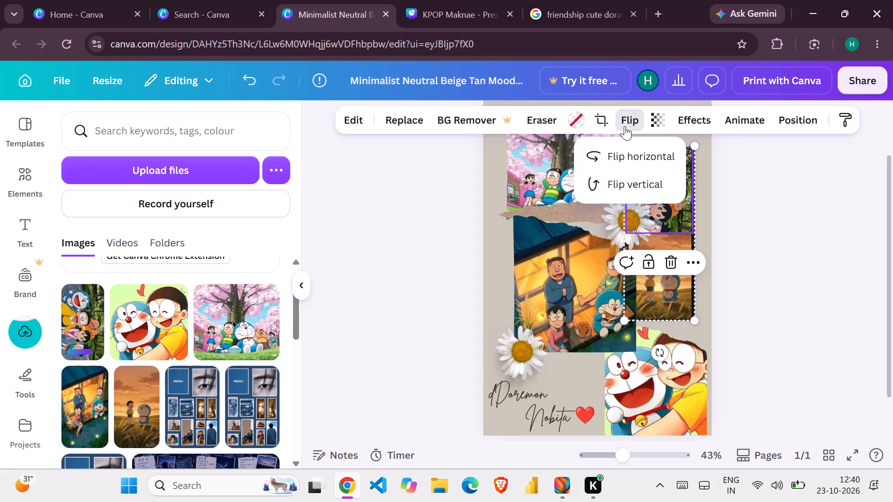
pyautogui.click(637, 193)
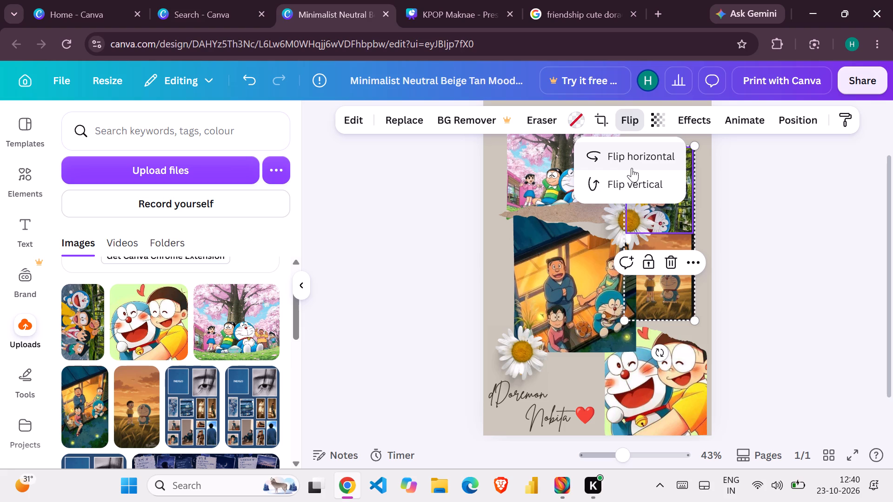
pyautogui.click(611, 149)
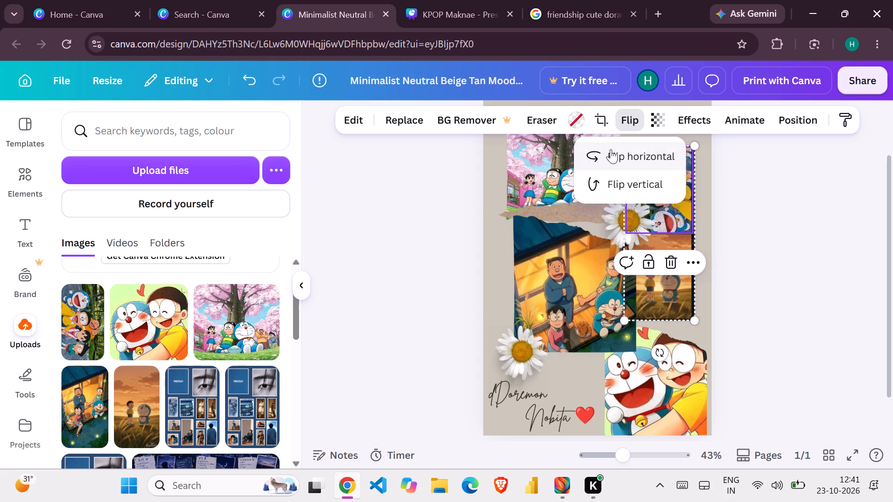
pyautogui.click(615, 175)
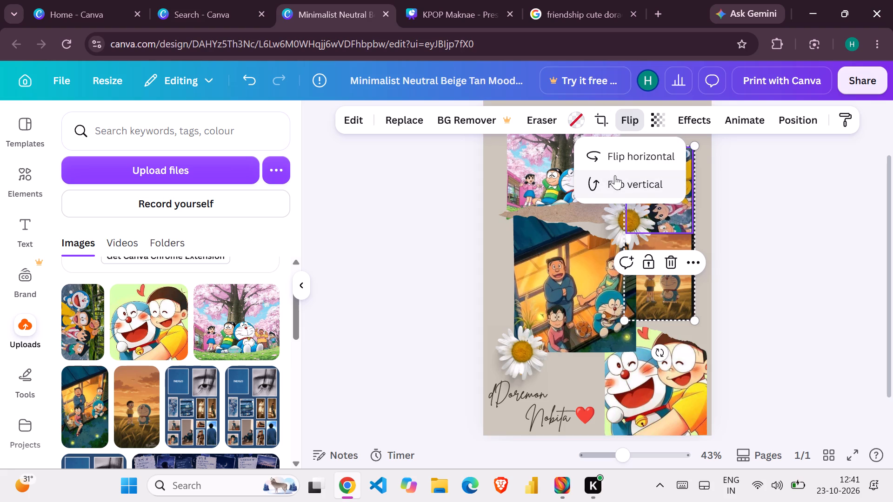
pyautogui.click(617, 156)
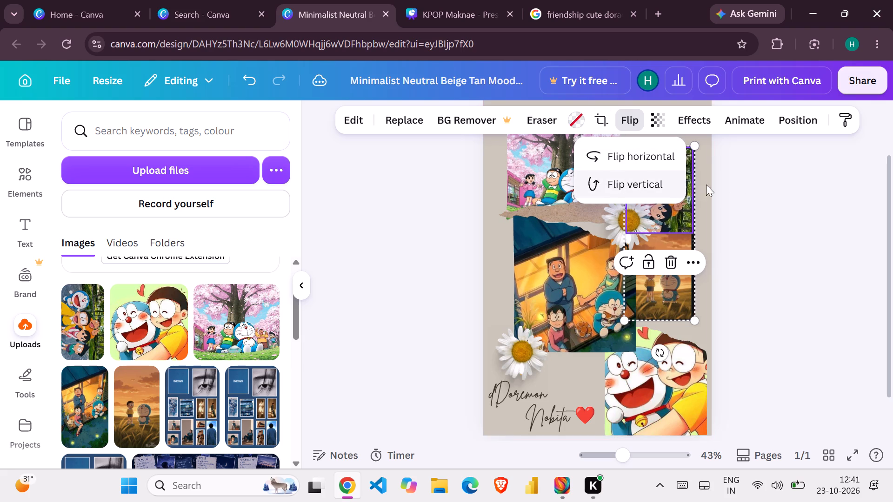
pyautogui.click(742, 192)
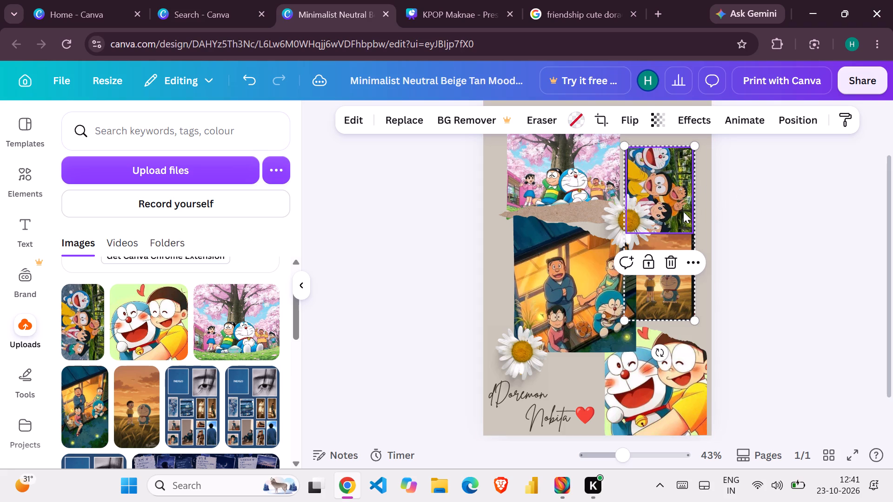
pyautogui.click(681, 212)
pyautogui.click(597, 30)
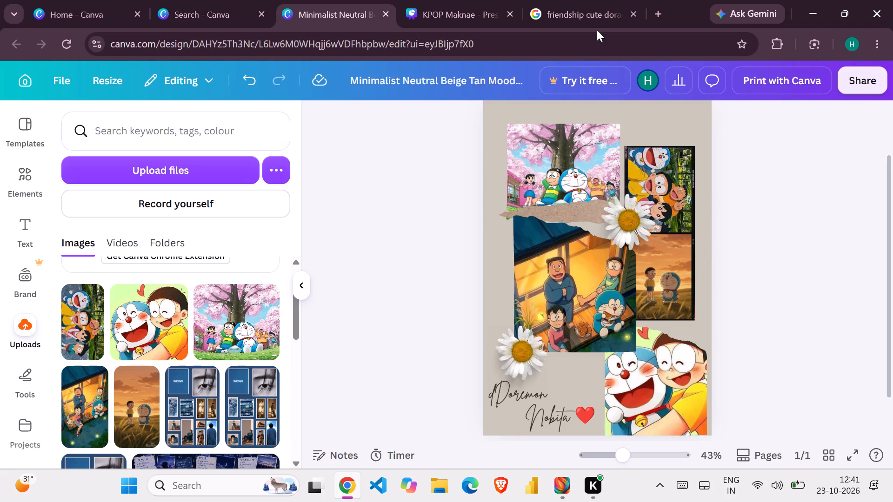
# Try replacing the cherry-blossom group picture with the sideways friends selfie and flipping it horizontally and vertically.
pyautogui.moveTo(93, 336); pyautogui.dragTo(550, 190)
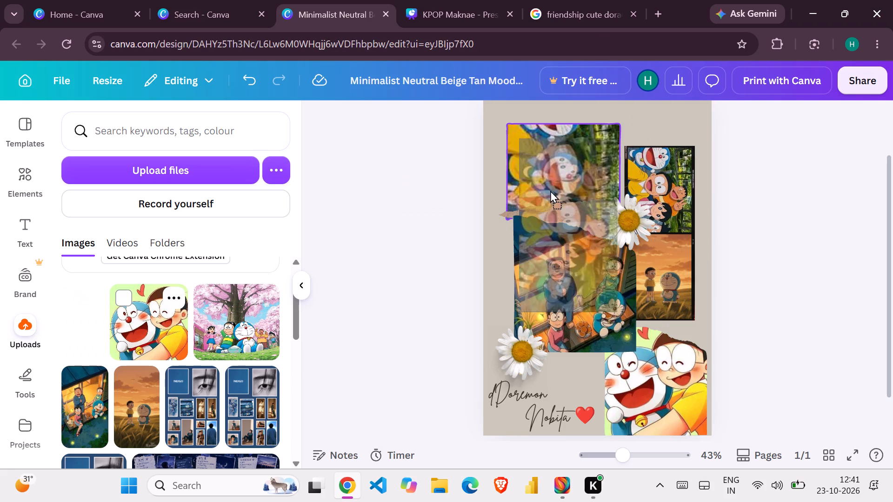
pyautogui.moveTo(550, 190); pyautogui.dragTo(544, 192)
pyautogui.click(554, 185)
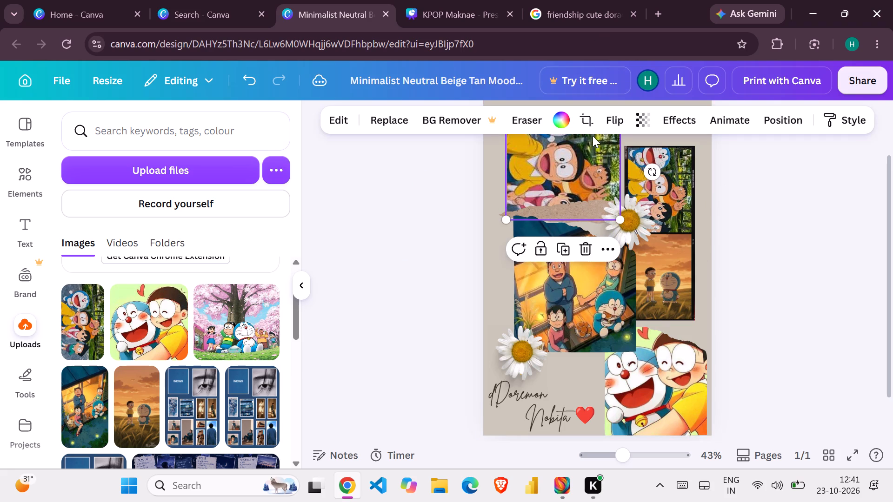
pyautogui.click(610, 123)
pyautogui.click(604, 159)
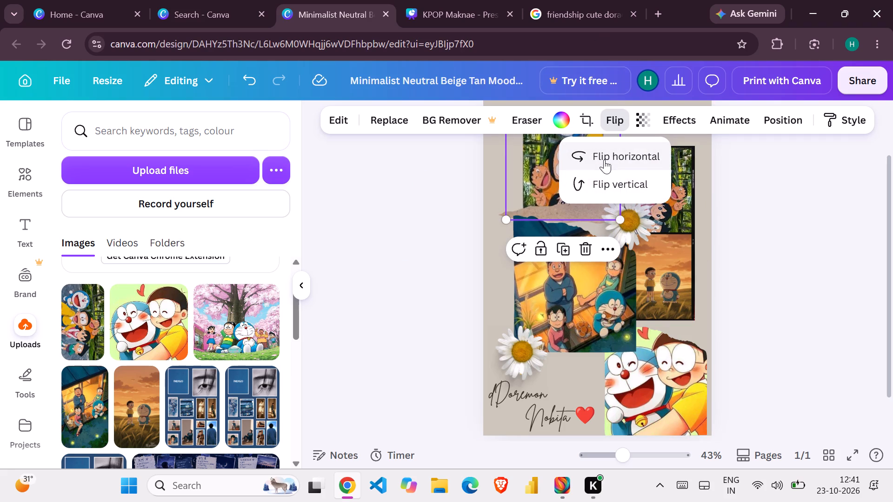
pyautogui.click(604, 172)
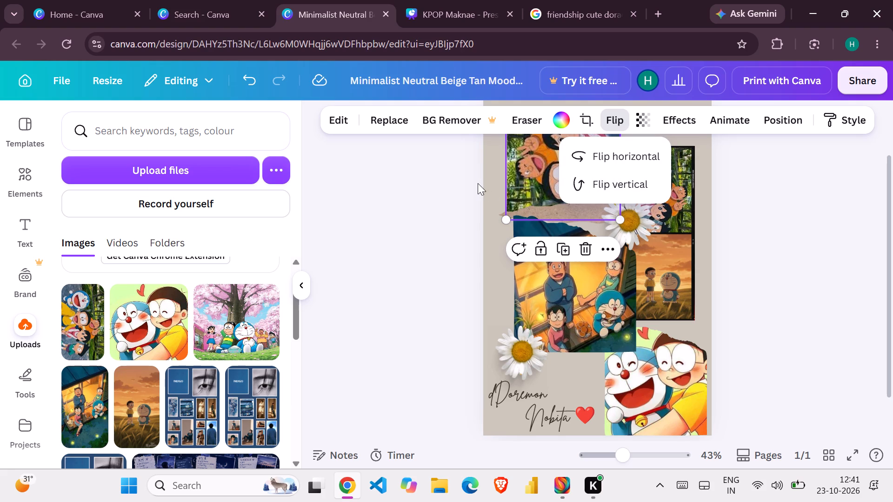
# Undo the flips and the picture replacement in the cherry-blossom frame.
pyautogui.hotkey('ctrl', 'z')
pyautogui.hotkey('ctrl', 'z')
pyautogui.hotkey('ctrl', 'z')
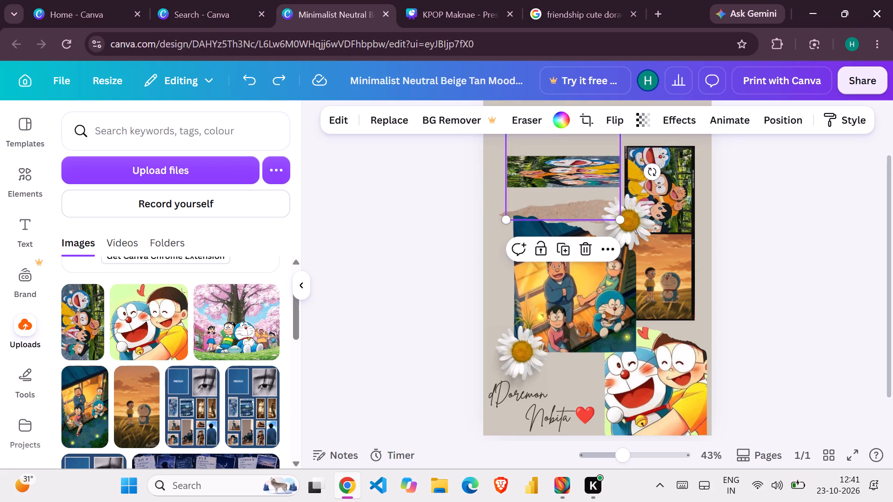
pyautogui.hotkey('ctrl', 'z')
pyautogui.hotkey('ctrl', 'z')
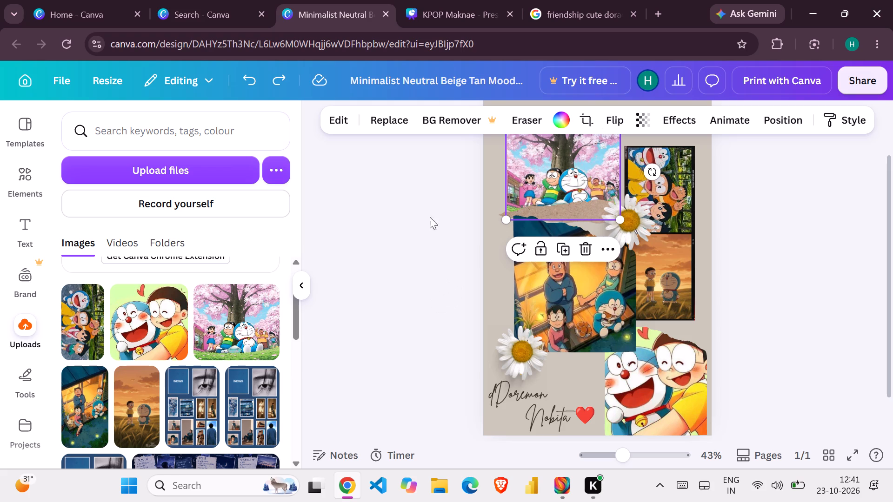
# Look through the Google image results for friendship cute doraemon and nobita wallpaper for another collage picture.
pyautogui.click(548, 0)
pyautogui.scroll(-1, 551, 235)
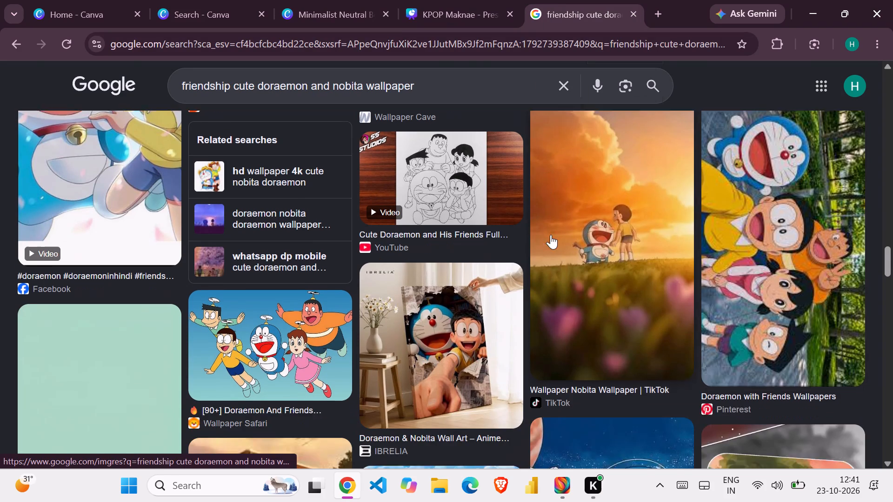
pyautogui.scroll(-4, 551, 235)
pyautogui.scroll(-3, 653, 353)
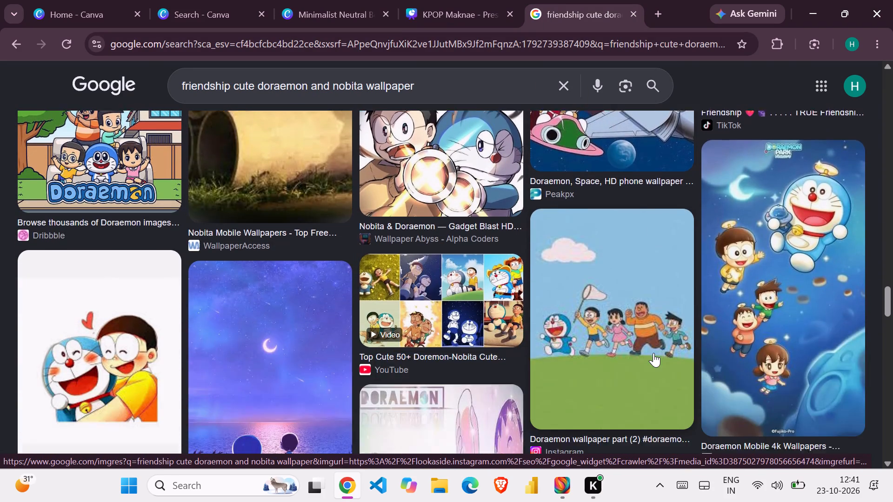
pyautogui.scroll(-6, 653, 353)
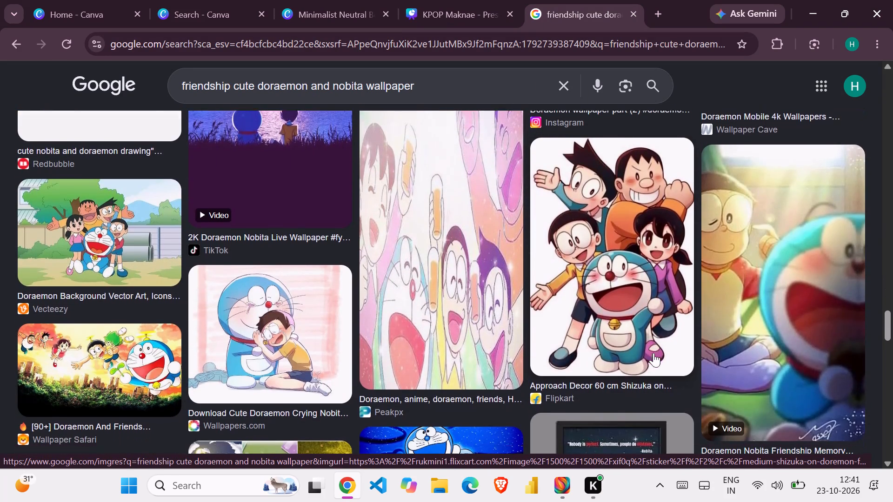
pyautogui.scroll(-3, 653, 353)
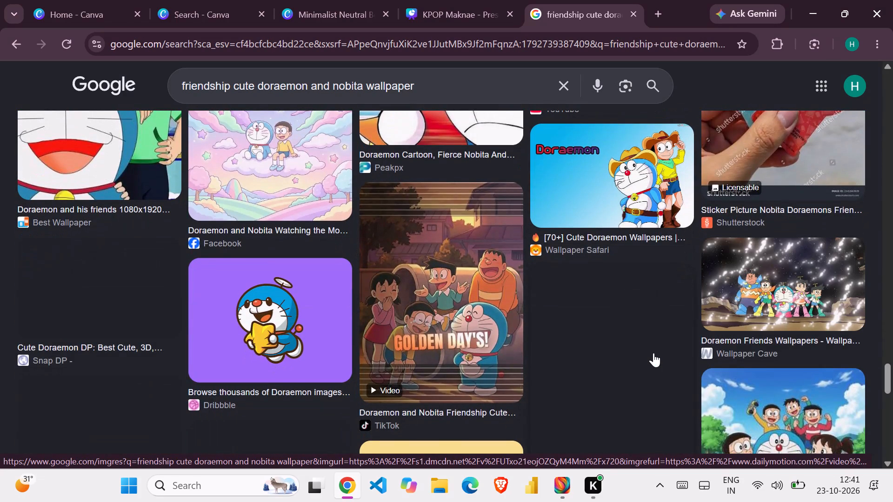
pyautogui.scroll(-3, 653, 353)
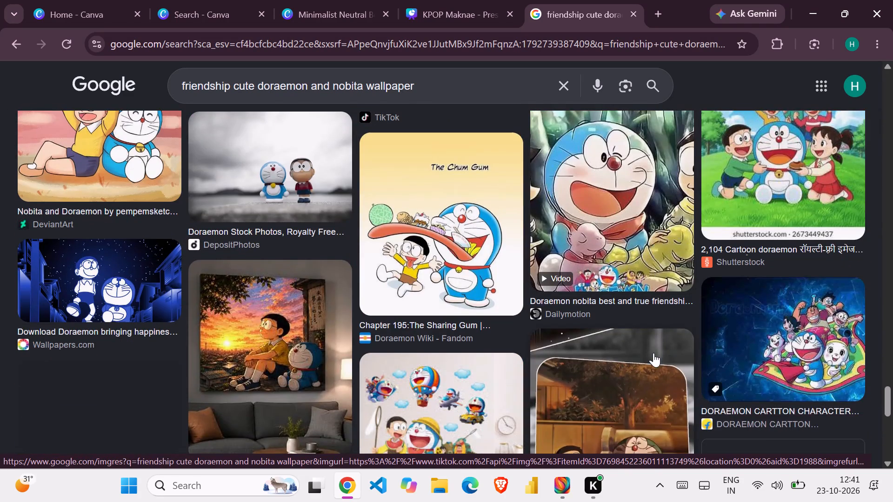
pyautogui.scroll(-4, 653, 353)
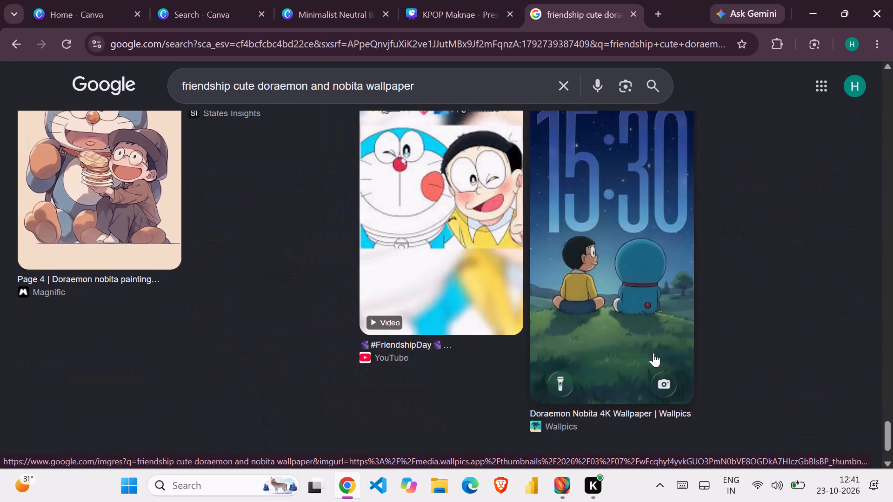
pyautogui.scroll(-1, 653, 353)
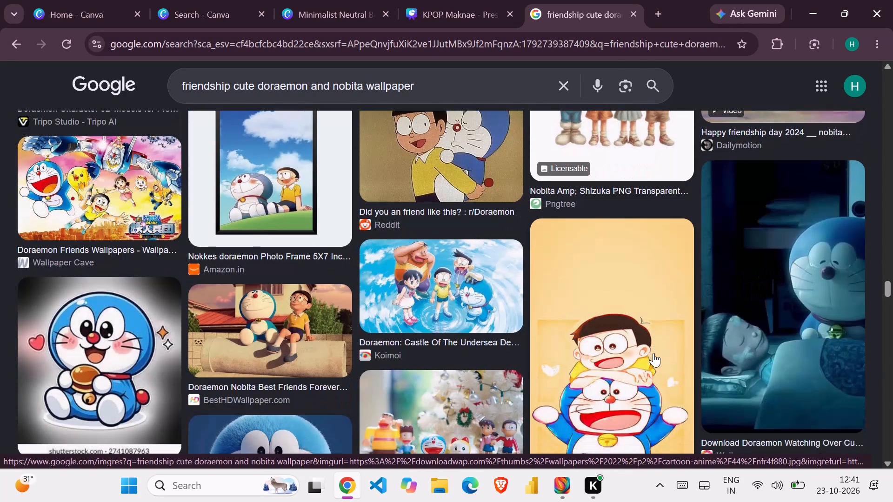
pyautogui.scroll(-5, 653, 353)
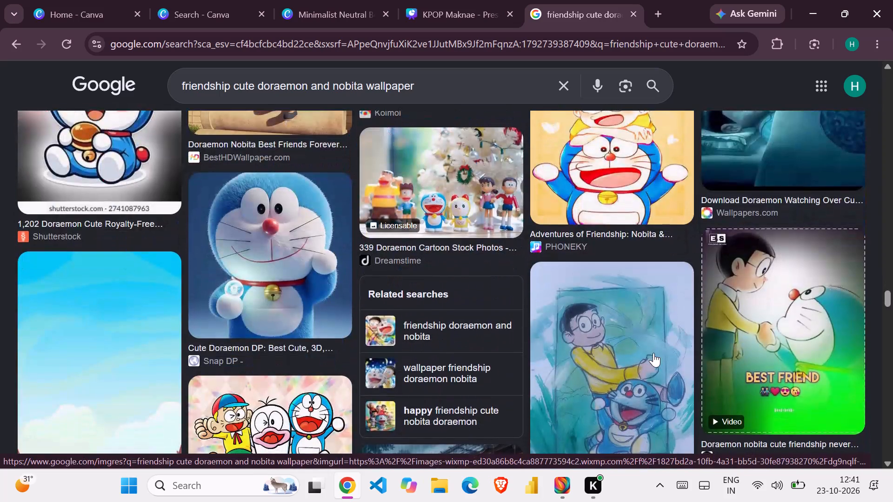
pyautogui.scroll(-4, 653, 353)
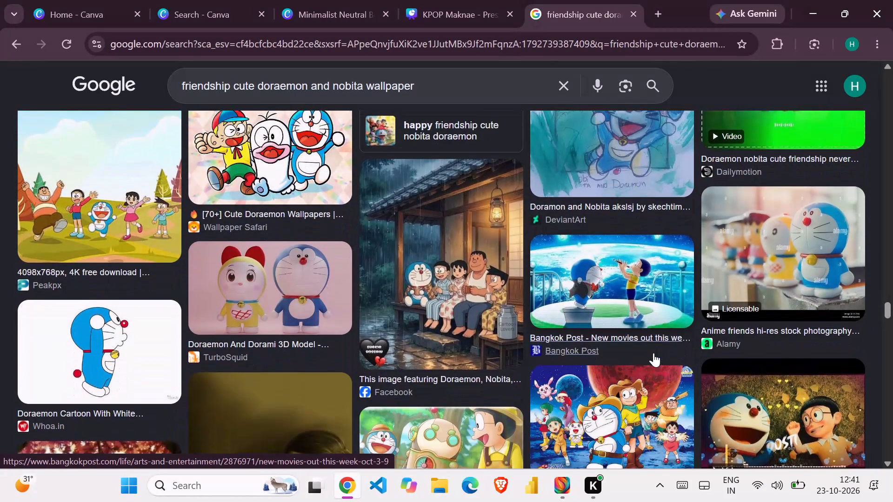
pyautogui.scroll(-4, 653, 353)
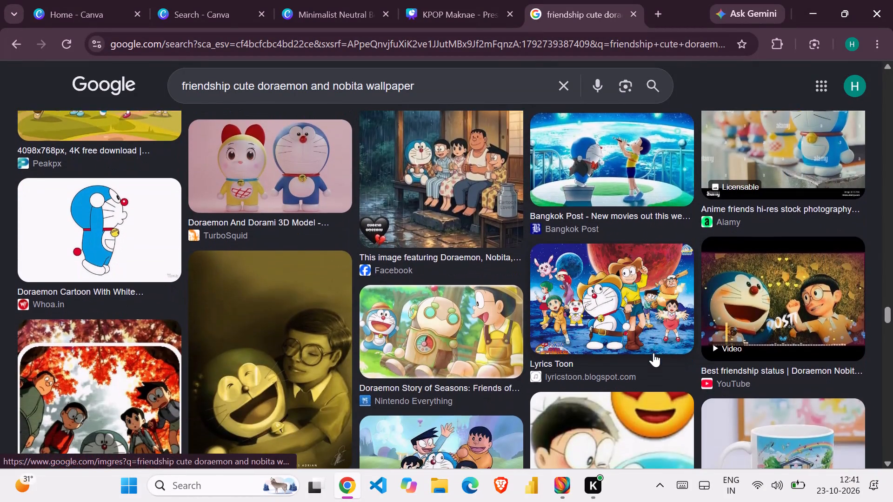
pyautogui.scroll(-4, 653, 353)
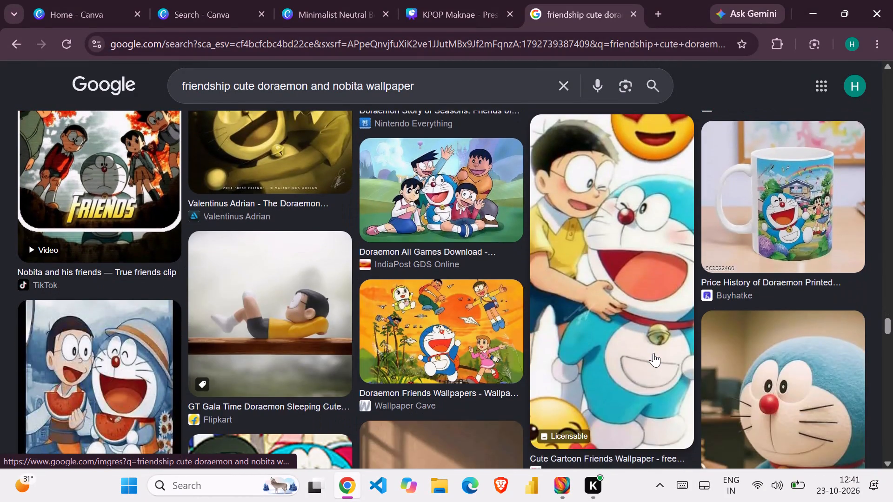
pyautogui.scroll(-4, 653, 353)
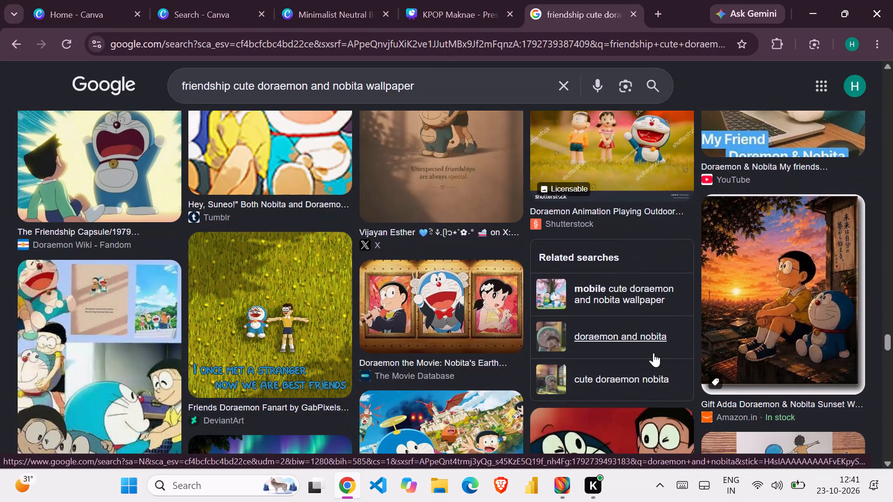
pyautogui.scroll(-3, 653, 353)
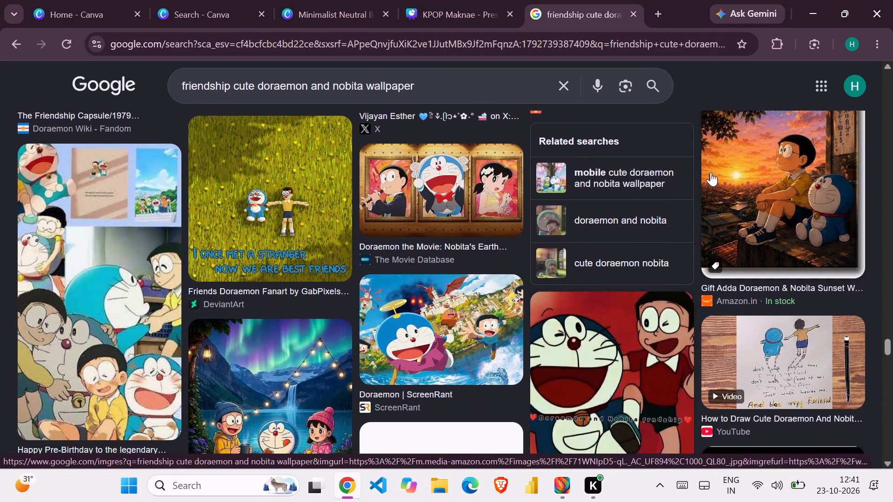
# Open the related image search "cute doraemon nobita" and look through its results for a suitable picture.
pyautogui.click(639, 261)
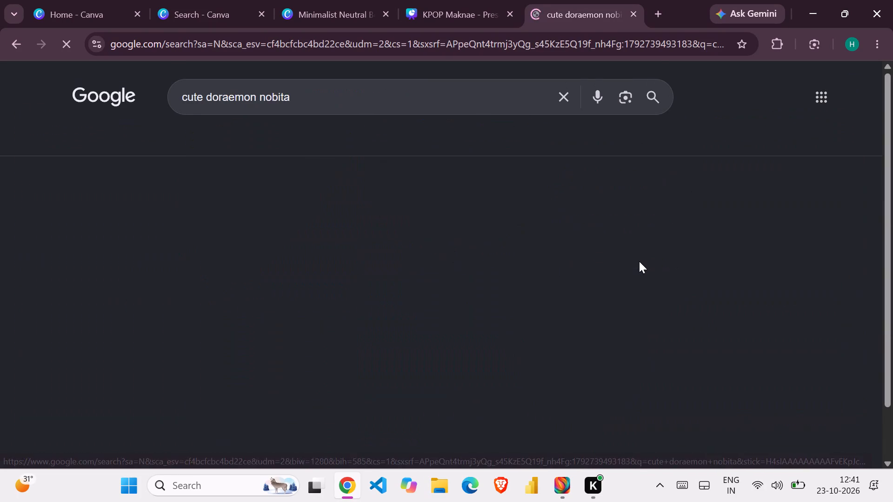
pyautogui.scroll(-1, 639, 261)
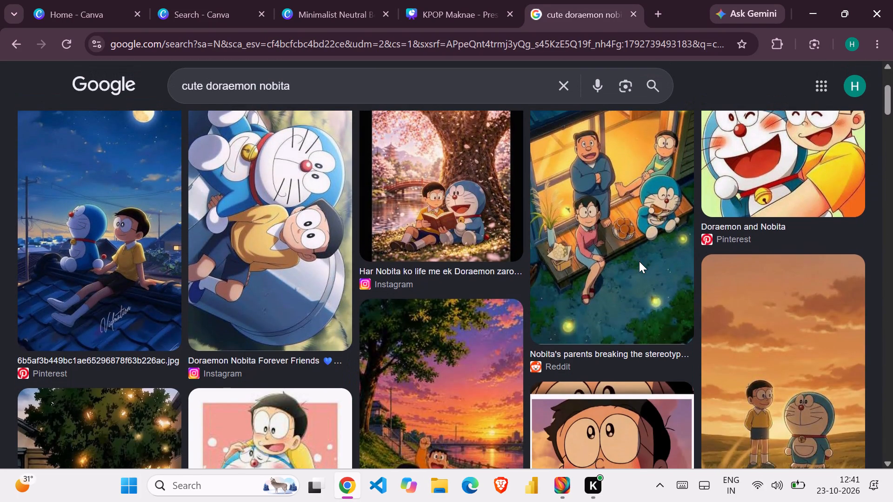
pyautogui.scroll(-1, 639, 261)
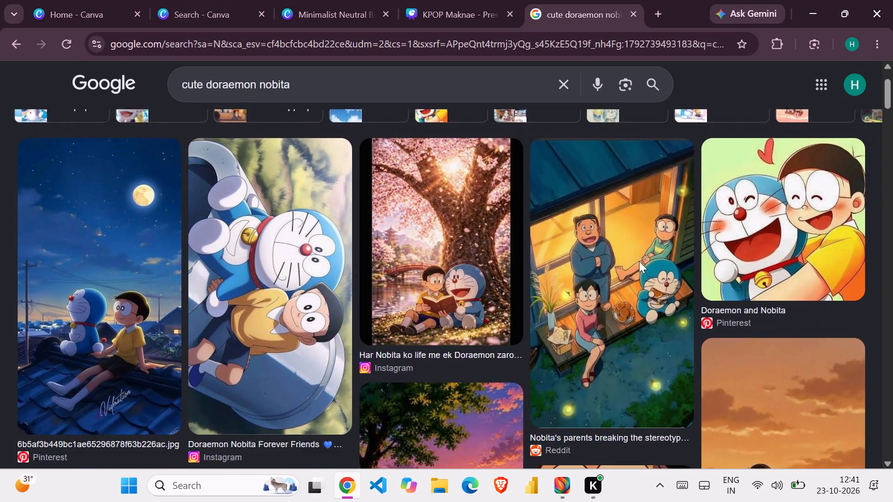
pyautogui.scroll(-3, 639, 261)
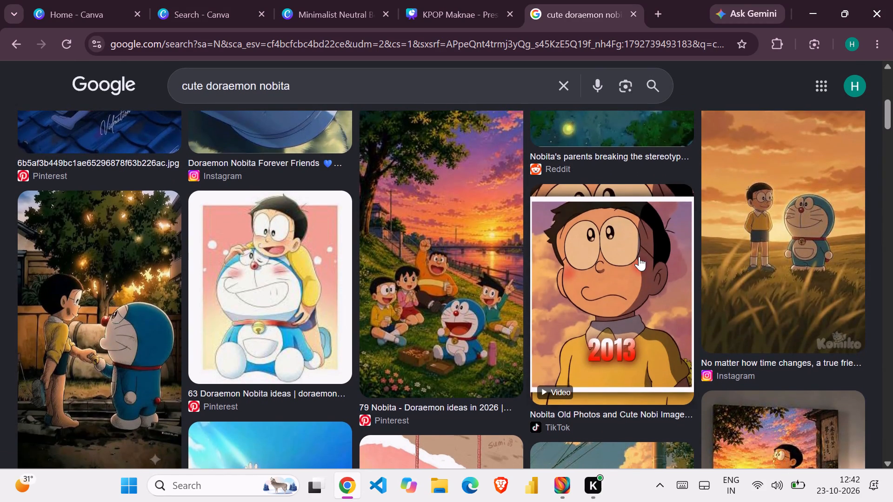
pyautogui.scroll(-5, 639, 257)
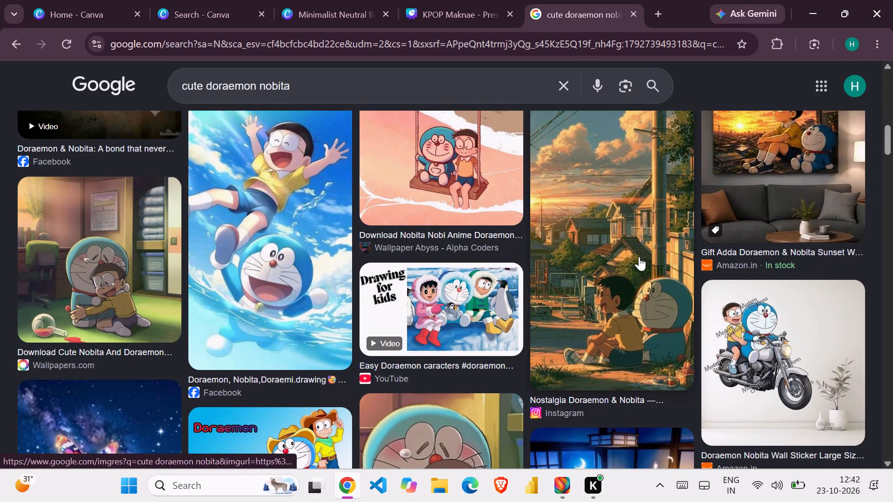
pyautogui.scroll(-4, 639, 257)
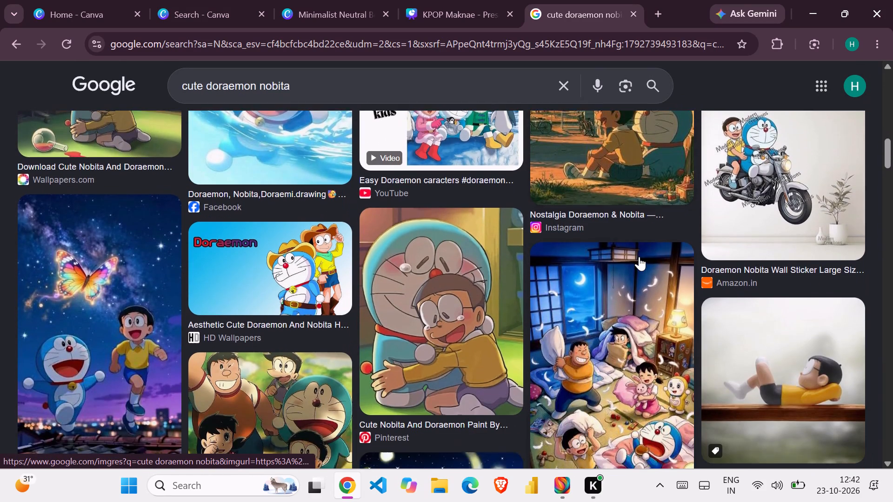
pyautogui.scroll(-3, 639, 257)
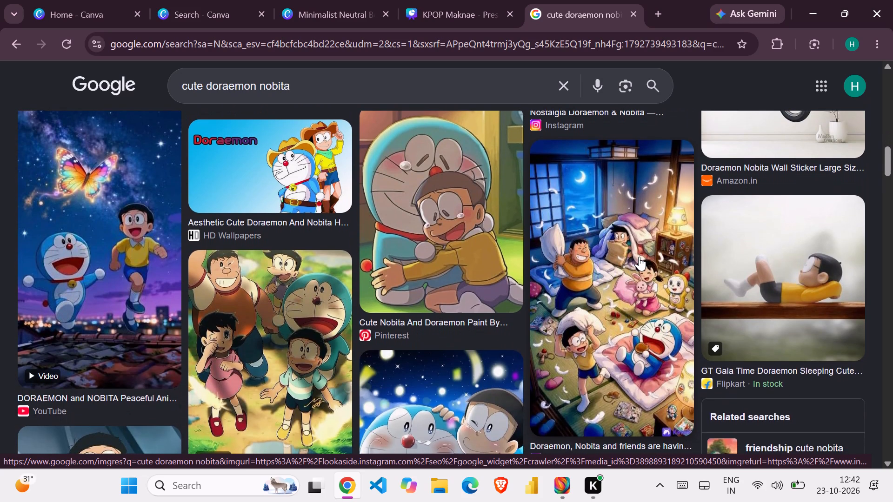
pyautogui.scroll(-5, 639, 257)
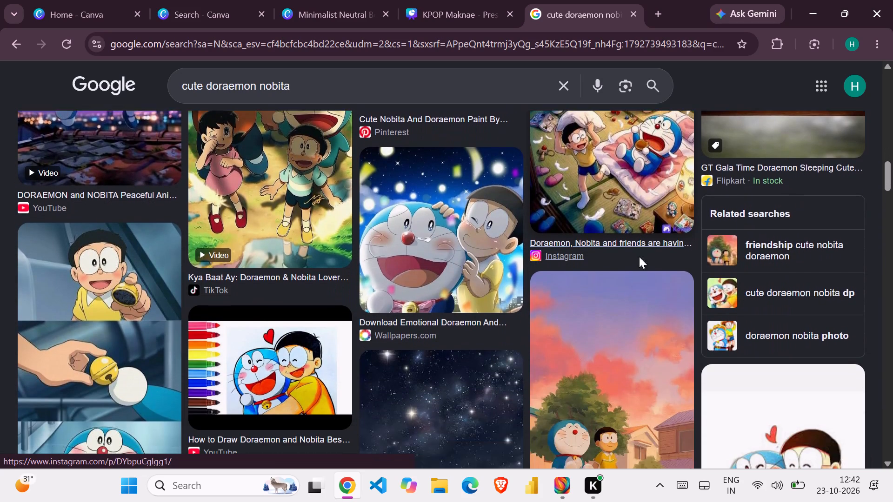
pyautogui.scroll(-2, 639, 257)
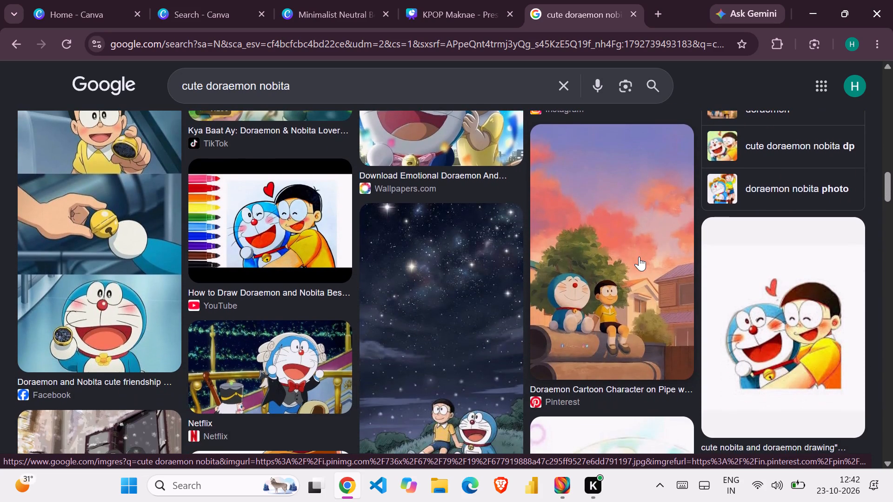
pyautogui.scroll(-1, 639, 257)
# Bring the emotional Doraemon and Nobita picture with night sky and confetti from Google into the Canva design's uploads.
pyautogui.scroll(1, 639, 257)
pyautogui.moveTo(464, 214); pyautogui.dragTo(329, 19)
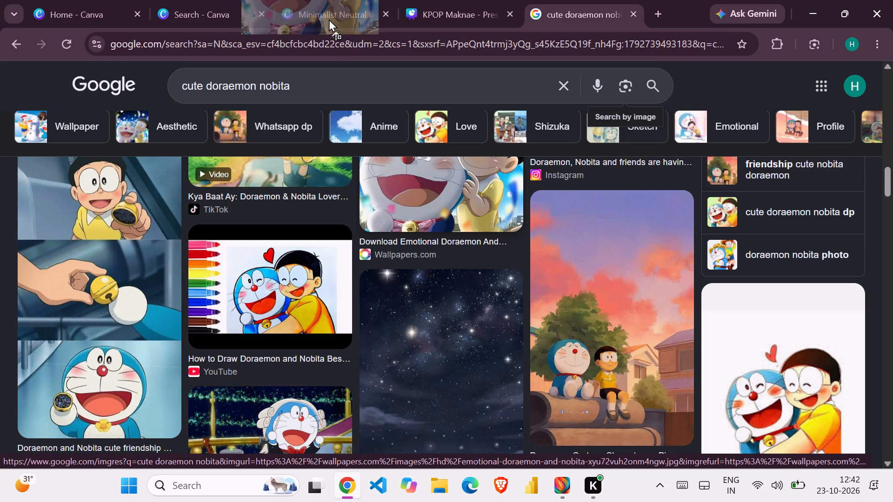
pyautogui.moveTo(329, 19); pyautogui.dragTo(368, 344)
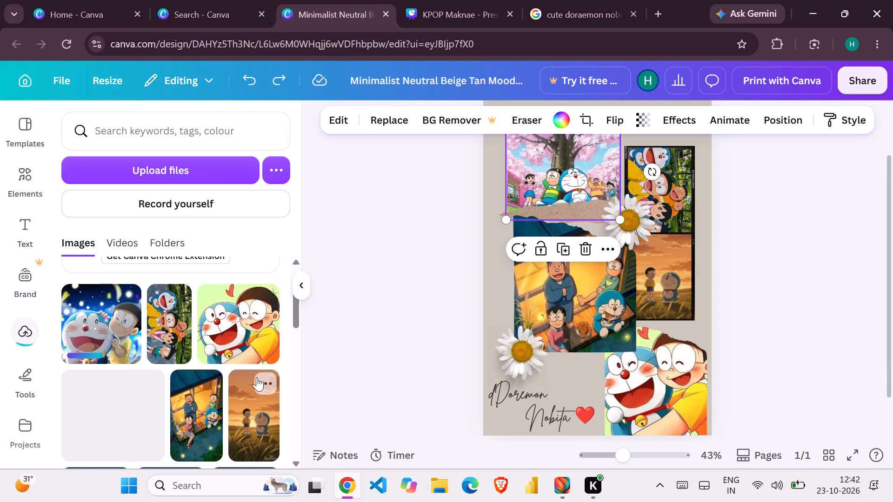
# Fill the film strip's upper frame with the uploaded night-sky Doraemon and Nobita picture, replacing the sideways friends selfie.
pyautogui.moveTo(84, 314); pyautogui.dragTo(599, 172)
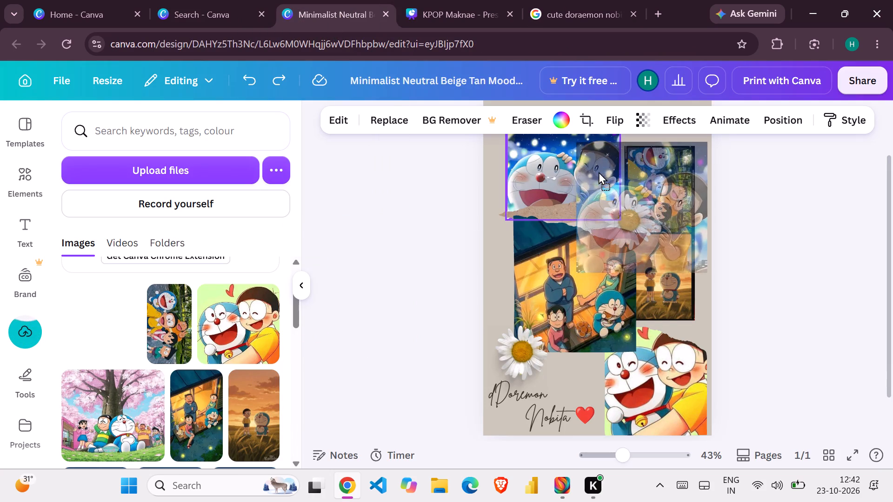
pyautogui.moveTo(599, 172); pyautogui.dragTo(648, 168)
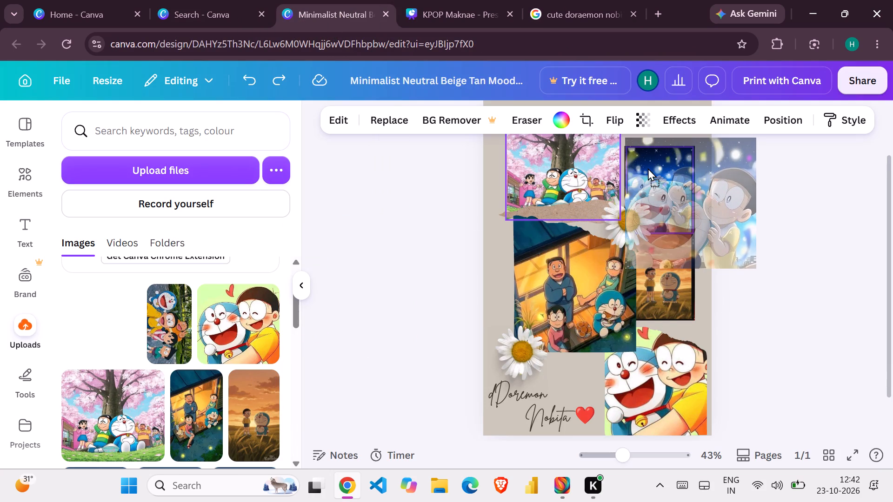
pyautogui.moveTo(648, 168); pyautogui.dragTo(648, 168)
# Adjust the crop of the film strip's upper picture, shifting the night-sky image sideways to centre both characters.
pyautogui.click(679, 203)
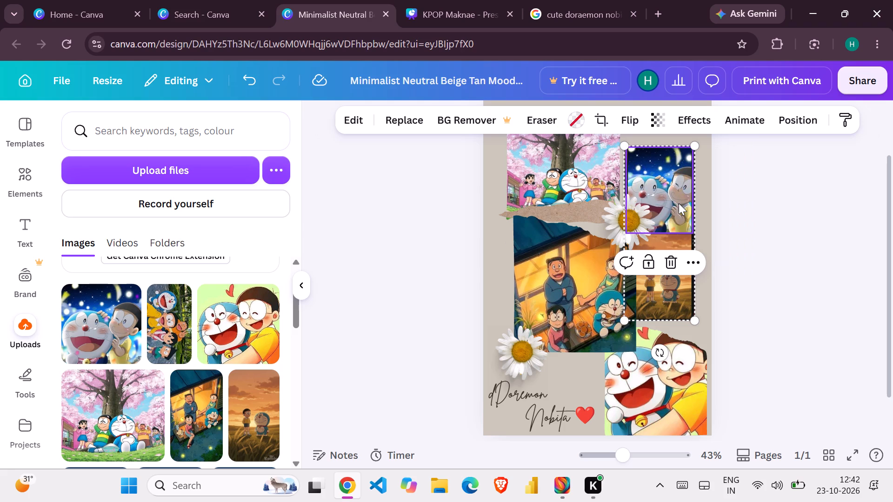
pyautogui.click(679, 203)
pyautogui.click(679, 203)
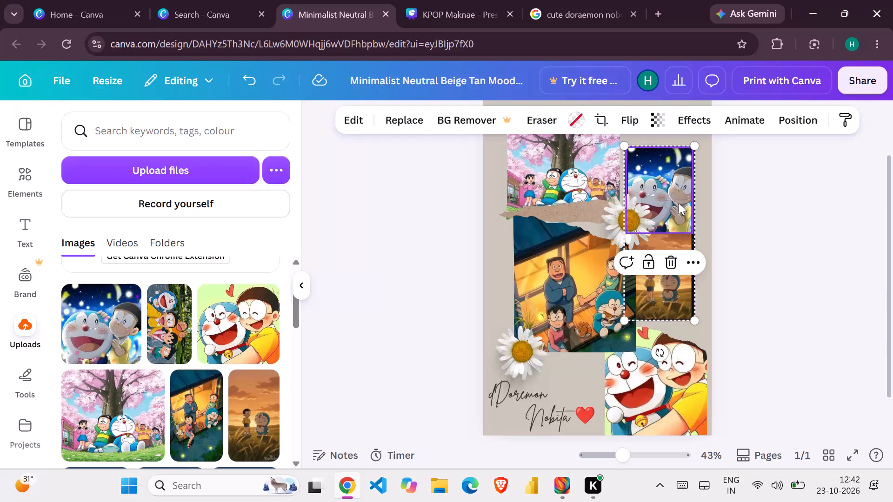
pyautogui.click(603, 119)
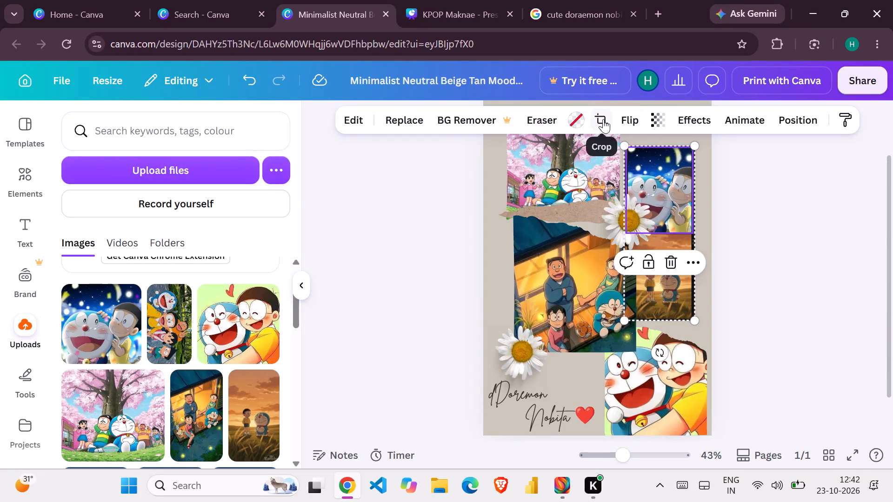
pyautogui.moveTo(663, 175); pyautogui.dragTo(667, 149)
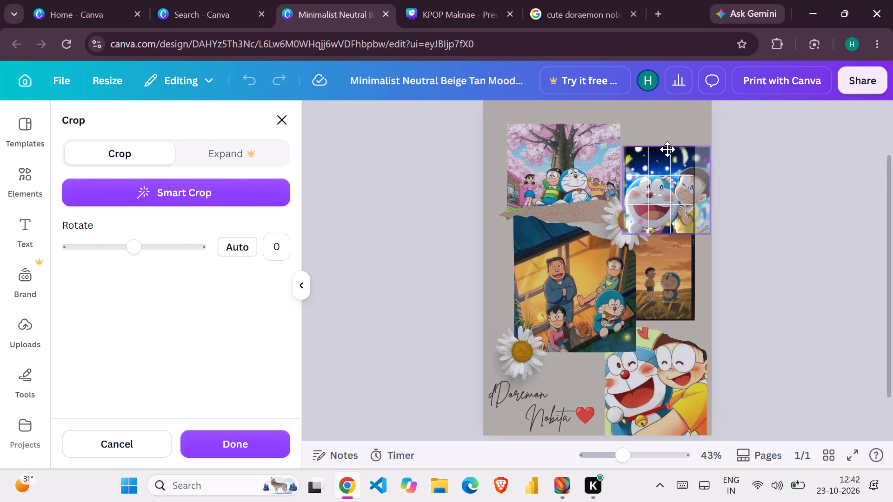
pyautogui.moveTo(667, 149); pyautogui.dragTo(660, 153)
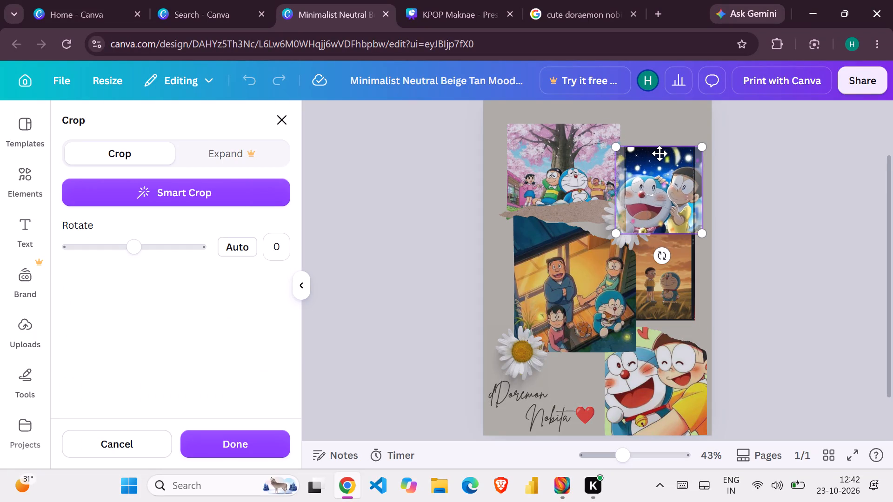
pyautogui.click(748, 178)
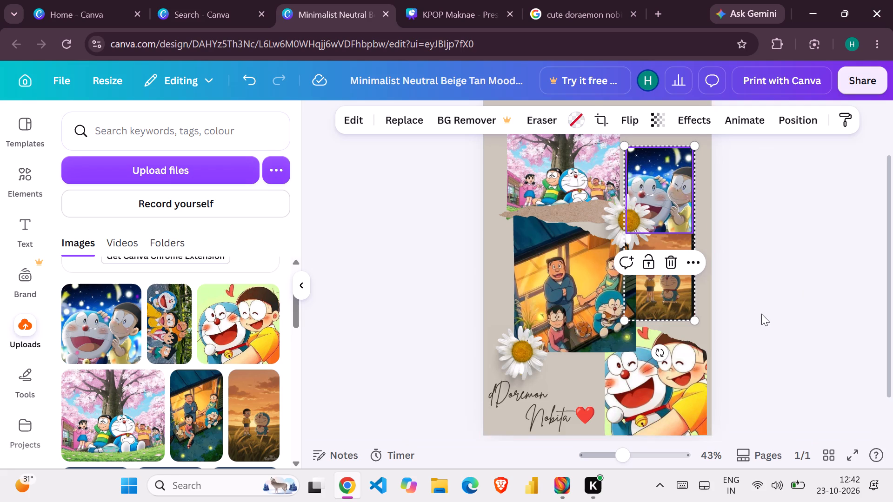
# Replace the film strip's upper picture with the uploaded orange sunset-field picture of Nobita and Doraemon.
pyautogui.click(675, 299)
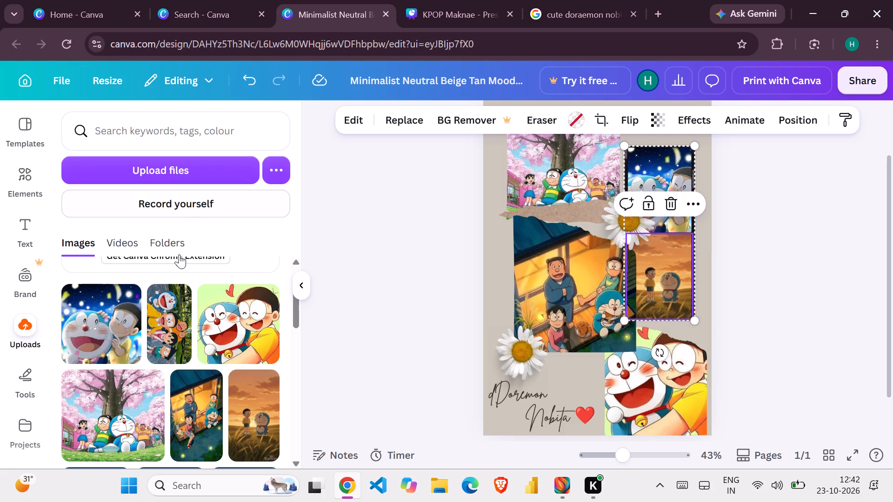
pyautogui.moveTo(246, 416); pyautogui.dragTo(686, 191)
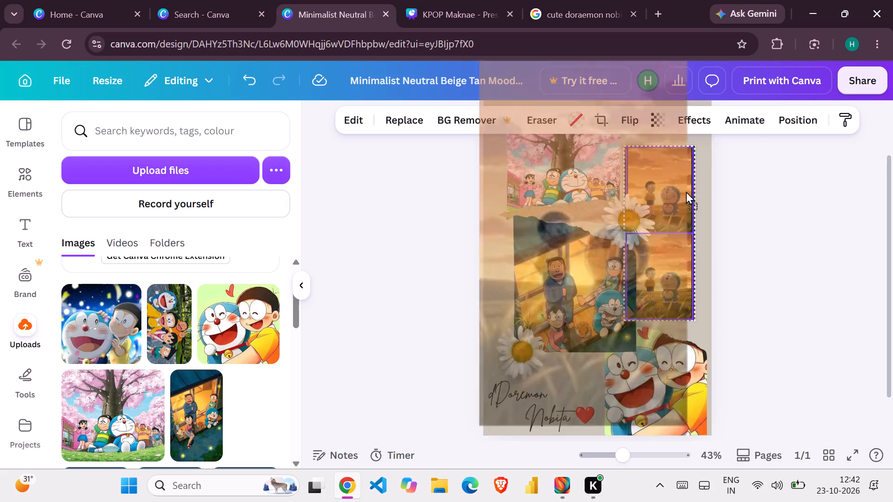
pyautogui.moveTo(686, 191); pyautogui.dragTo(666, 192)
pyautogui.click(765, 231)
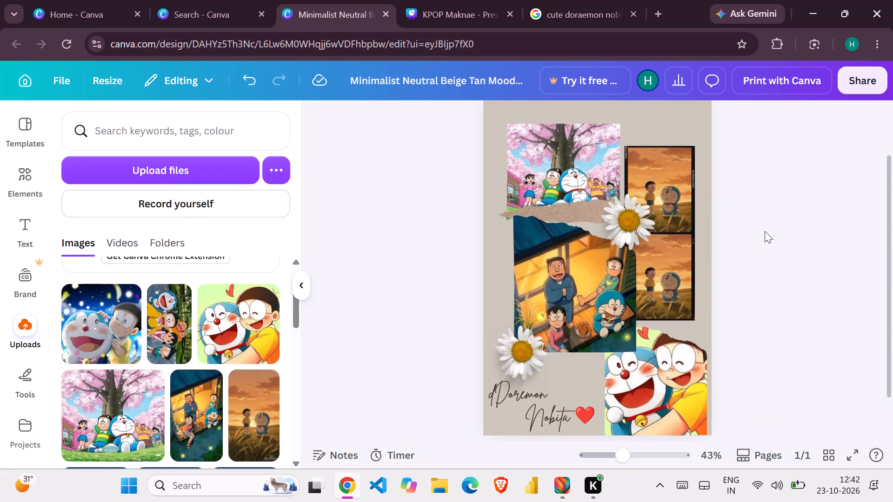
# Fill the film strip's lower frame with the uploaded night-sky Doraemon and Nobita picture, replacing the repeated sunset-field image.
pyautogui.moveTo(126, 321); pyautogui.dragTo(671, 261)
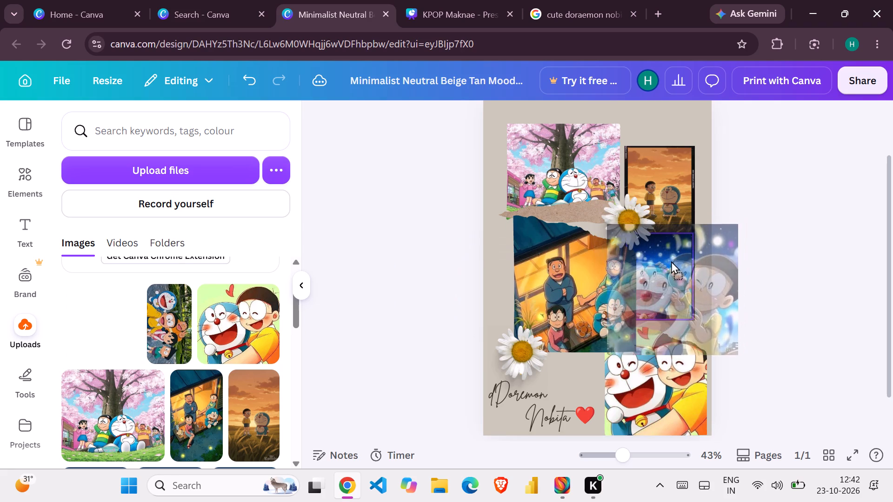
pyautogui.moveTo(671, 261); pyautogui.dragTo(671, 261)
# Nudge the film strip slightly sideways toward the page's right edge, away from the cherry-blossom picture.
pyautogui.moveTo(672, 289); pyautogui.dragTo(678, 289)
pyautogui.click(786, 273)
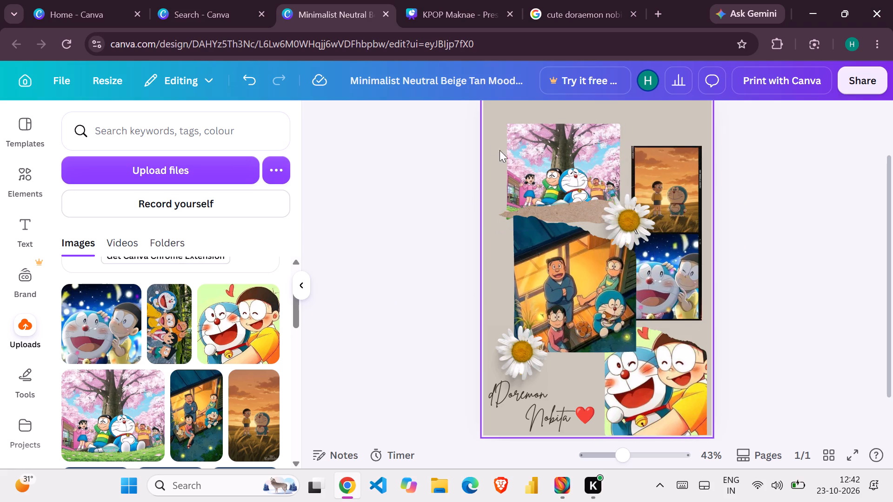
# Shift the cherry-blossom group picture slightly sideways so its left edge lines up with the night-house picture below it.
pyautogui.moveTo(519, 147); pyautogui.dragTo(526, 149)
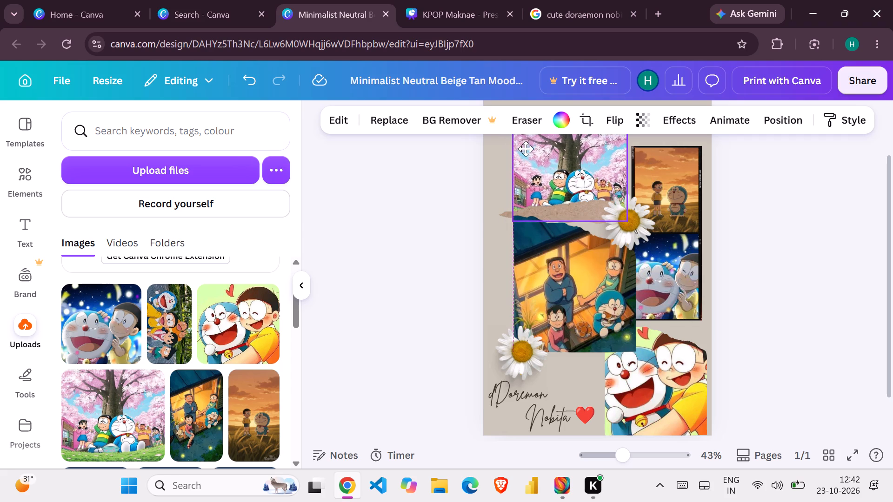
pyautogui.moveTo(526, 149); pyautogui.dragTo(525, 147)
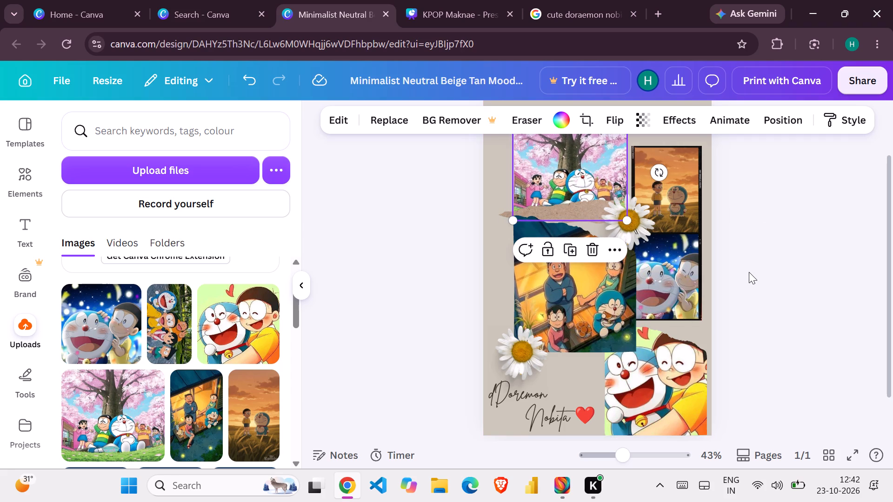
pyautogui.scroll(1, 752, 279)
pyautogui.scroll(-1, 752, 279)
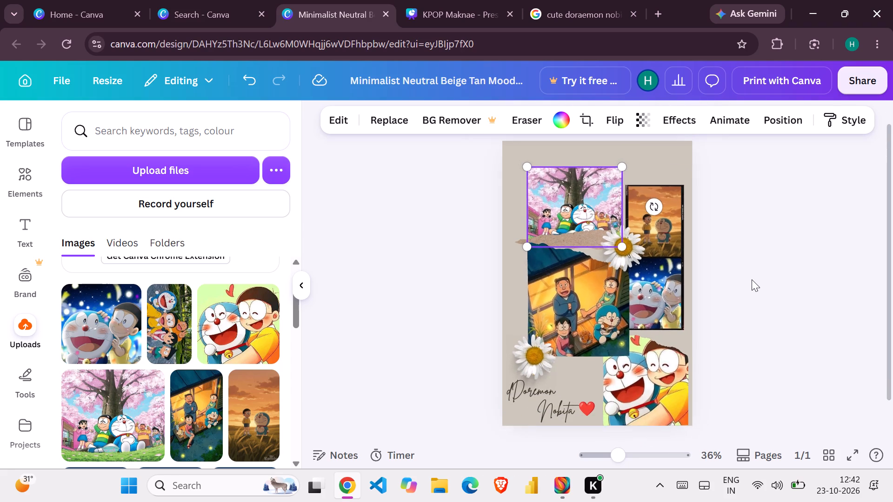
pyautogui.click(387, 181)
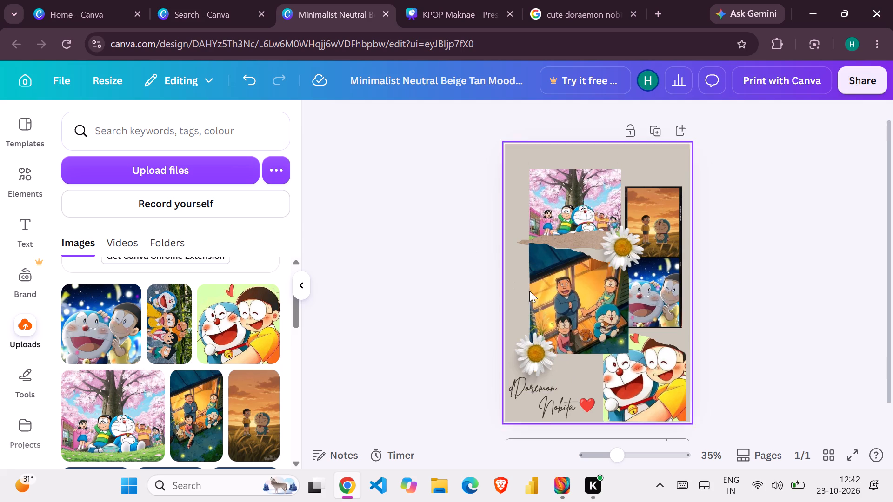
# Examine the original Minimalist Neutral Beige Tan Moodboard template preview for comparison, and return to the collage design.
pyautogui.click(582, 299)
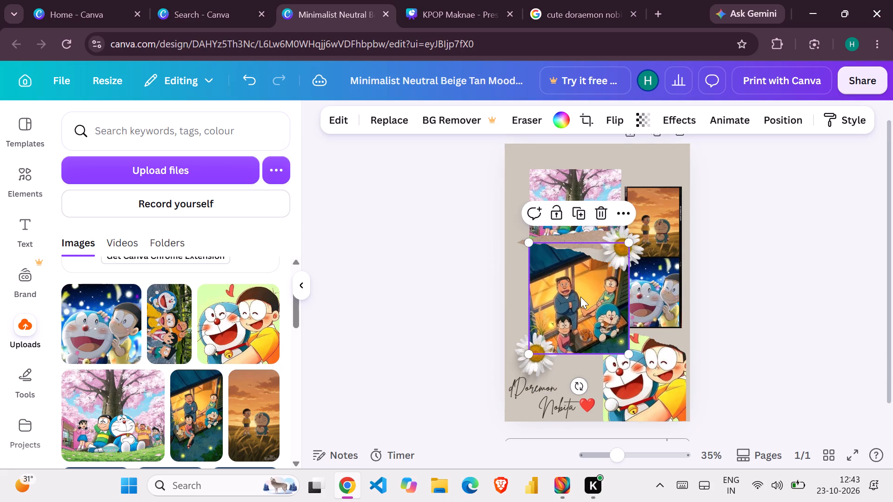
pyautogui.click(474, 0)
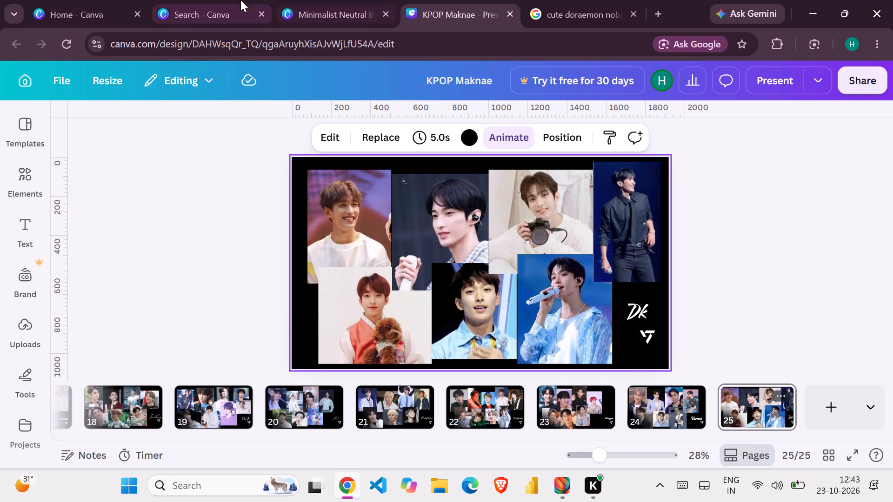
pyautogui.click(240, 0)
pyautogui.scroll(1, 412, 195)
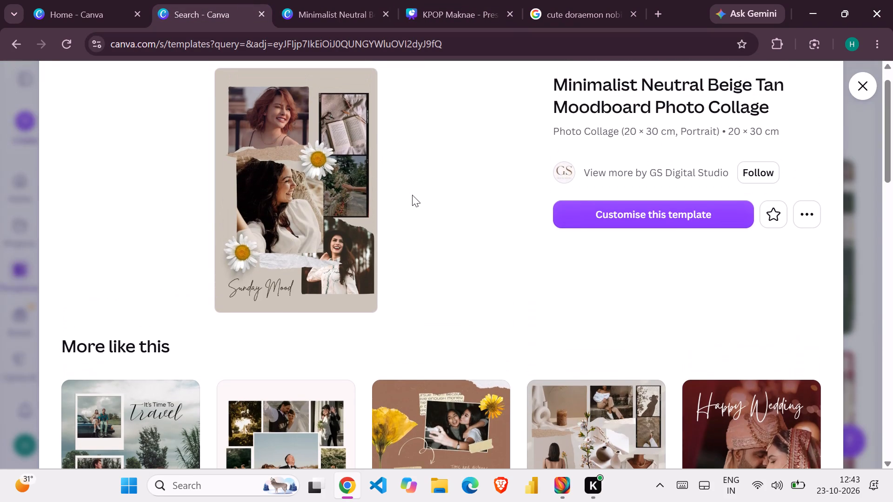
pyautogui.scroll(1, 412, 195)
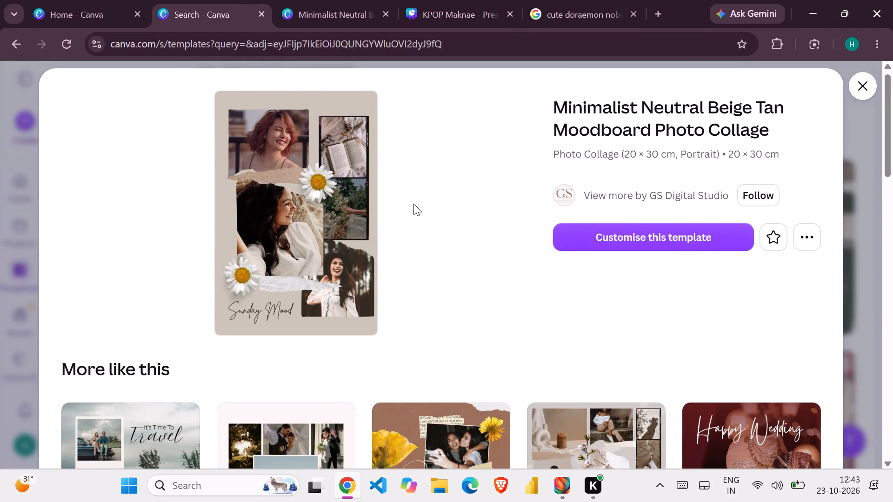
pyautogui.click(431, 0)
pyautogui.click(360, 0)
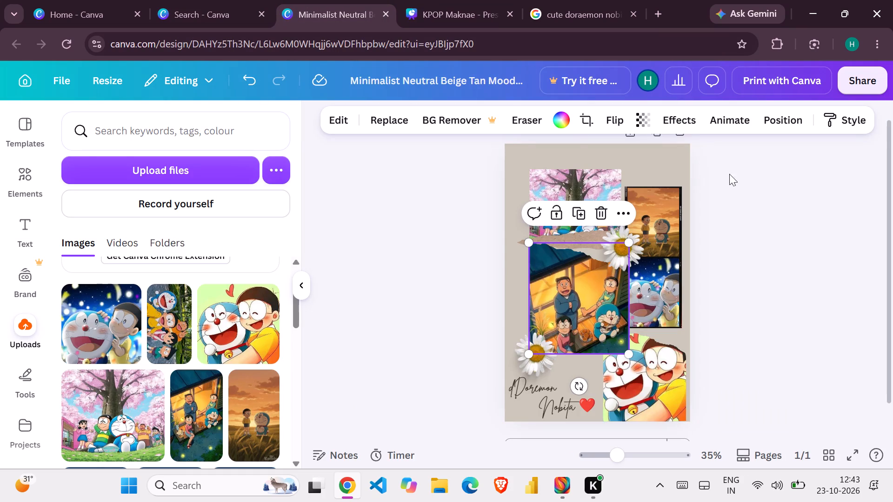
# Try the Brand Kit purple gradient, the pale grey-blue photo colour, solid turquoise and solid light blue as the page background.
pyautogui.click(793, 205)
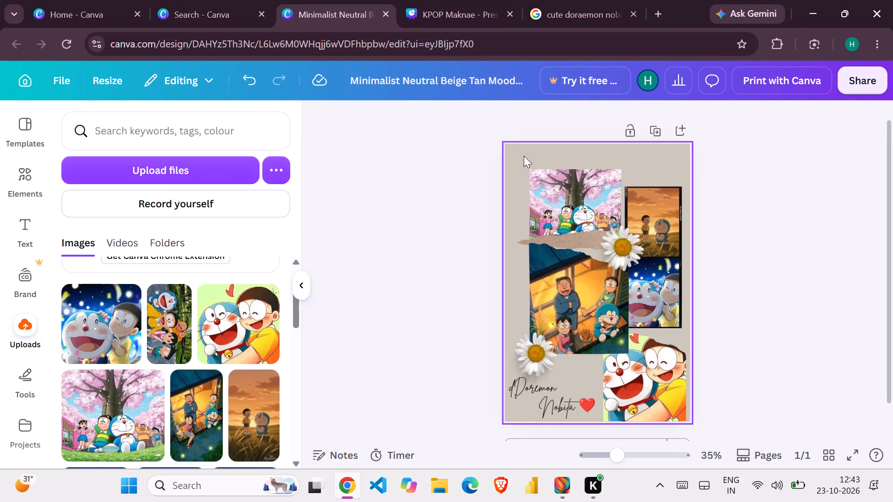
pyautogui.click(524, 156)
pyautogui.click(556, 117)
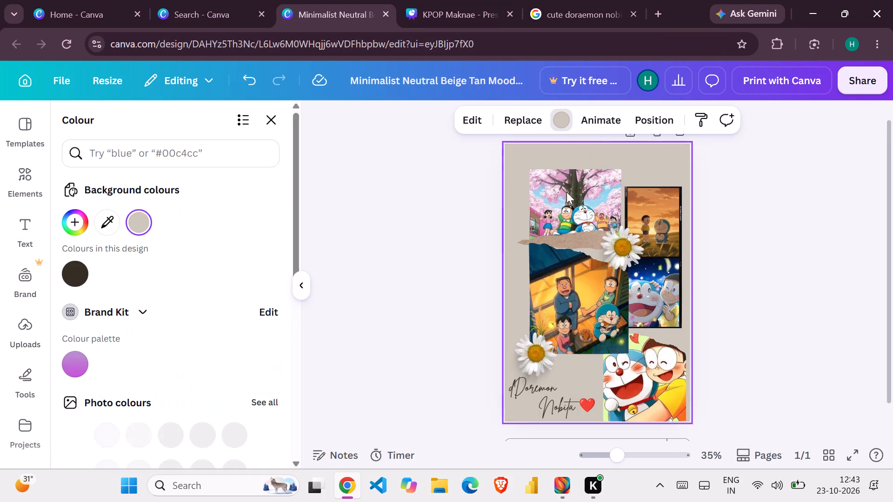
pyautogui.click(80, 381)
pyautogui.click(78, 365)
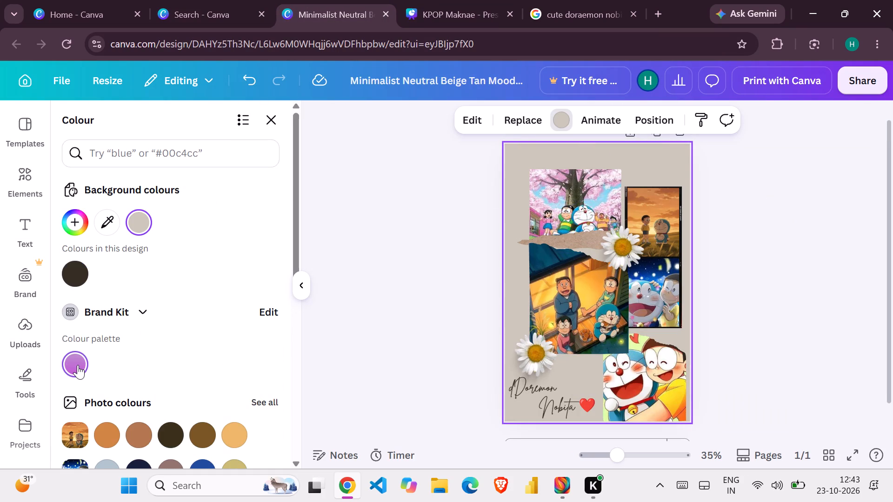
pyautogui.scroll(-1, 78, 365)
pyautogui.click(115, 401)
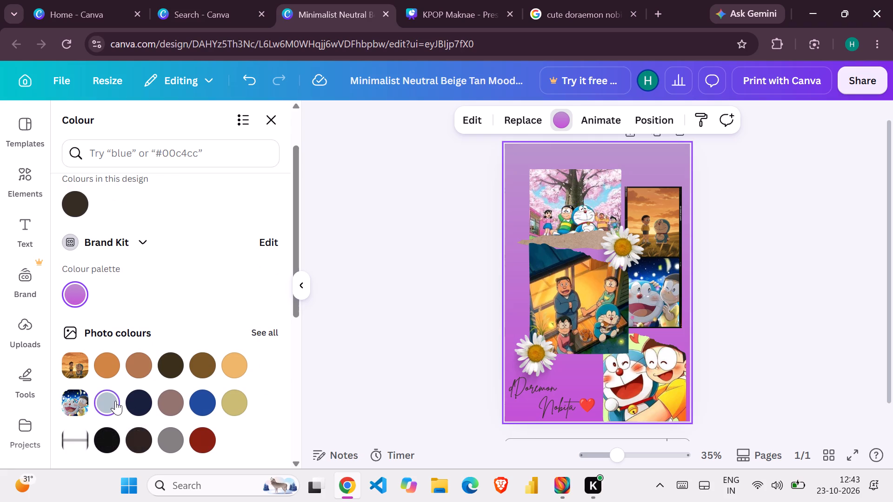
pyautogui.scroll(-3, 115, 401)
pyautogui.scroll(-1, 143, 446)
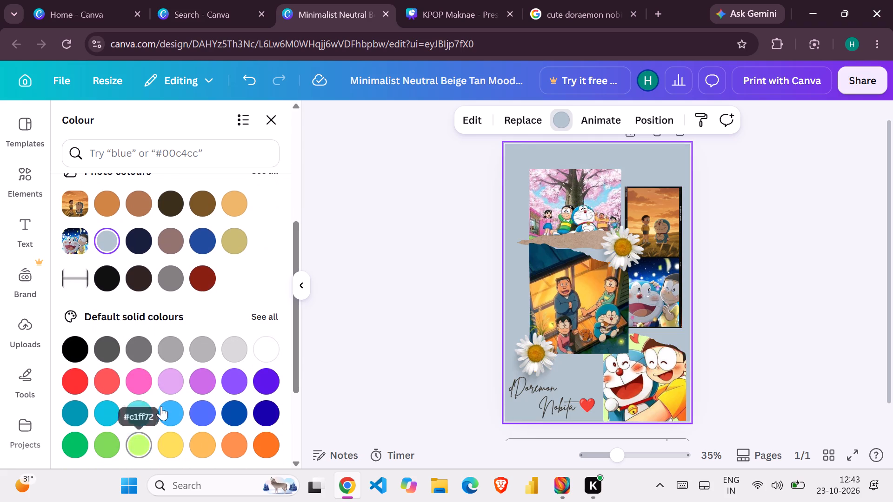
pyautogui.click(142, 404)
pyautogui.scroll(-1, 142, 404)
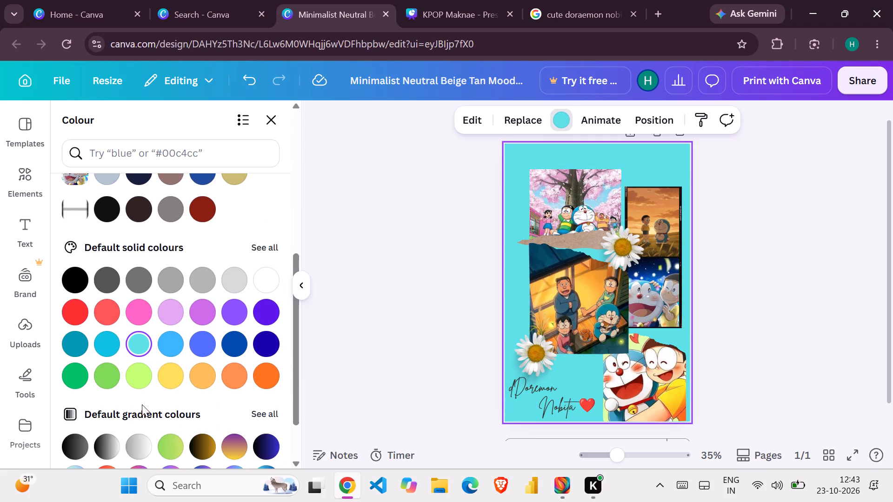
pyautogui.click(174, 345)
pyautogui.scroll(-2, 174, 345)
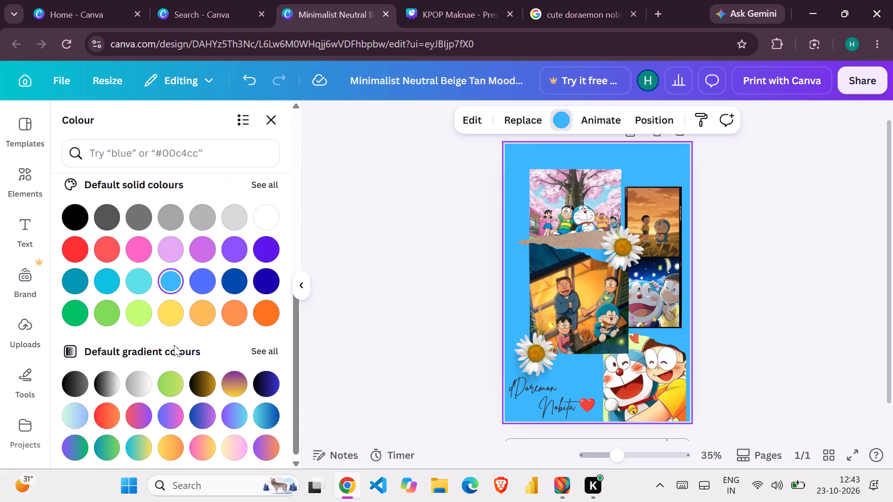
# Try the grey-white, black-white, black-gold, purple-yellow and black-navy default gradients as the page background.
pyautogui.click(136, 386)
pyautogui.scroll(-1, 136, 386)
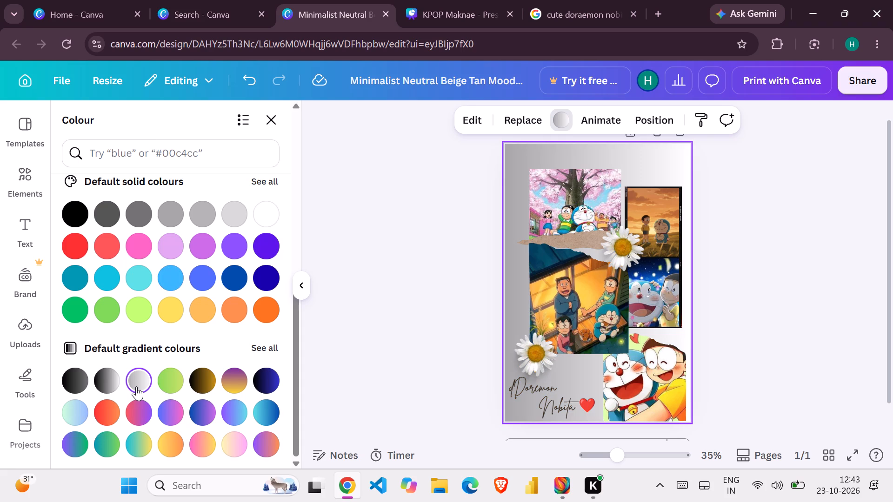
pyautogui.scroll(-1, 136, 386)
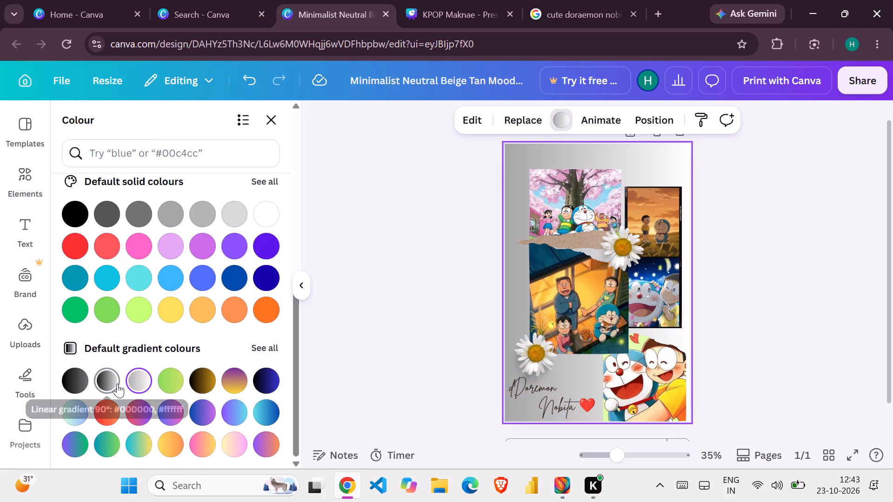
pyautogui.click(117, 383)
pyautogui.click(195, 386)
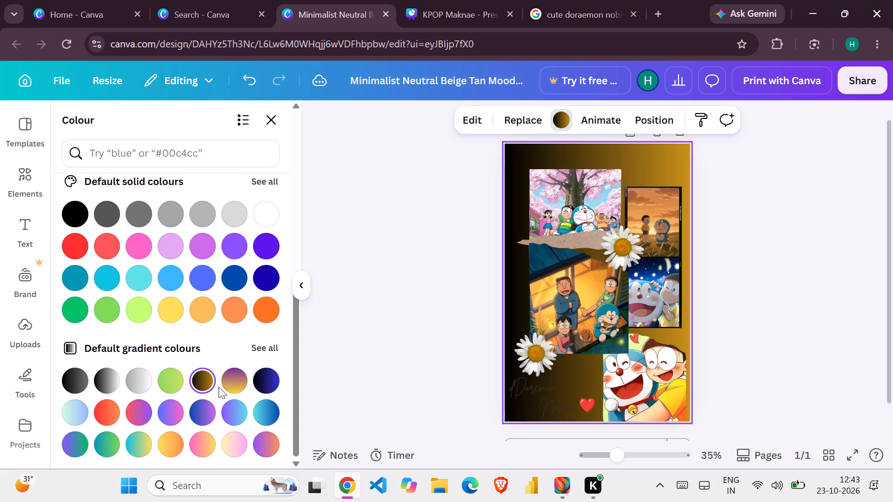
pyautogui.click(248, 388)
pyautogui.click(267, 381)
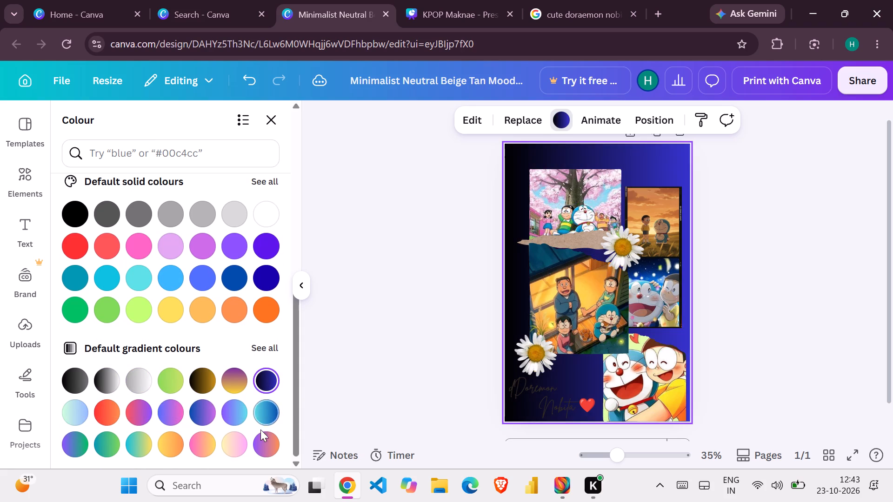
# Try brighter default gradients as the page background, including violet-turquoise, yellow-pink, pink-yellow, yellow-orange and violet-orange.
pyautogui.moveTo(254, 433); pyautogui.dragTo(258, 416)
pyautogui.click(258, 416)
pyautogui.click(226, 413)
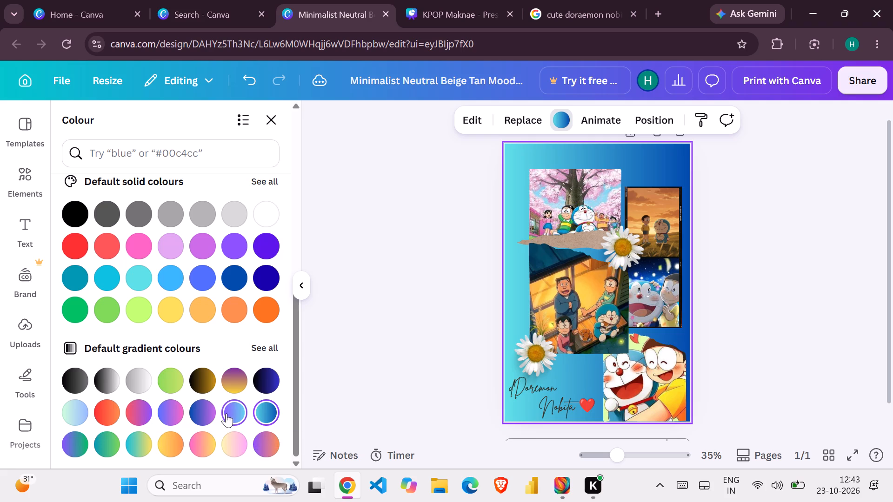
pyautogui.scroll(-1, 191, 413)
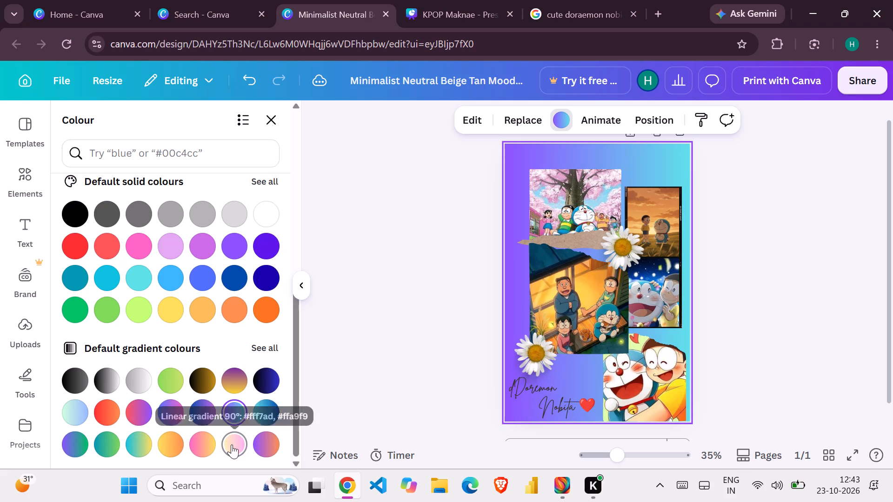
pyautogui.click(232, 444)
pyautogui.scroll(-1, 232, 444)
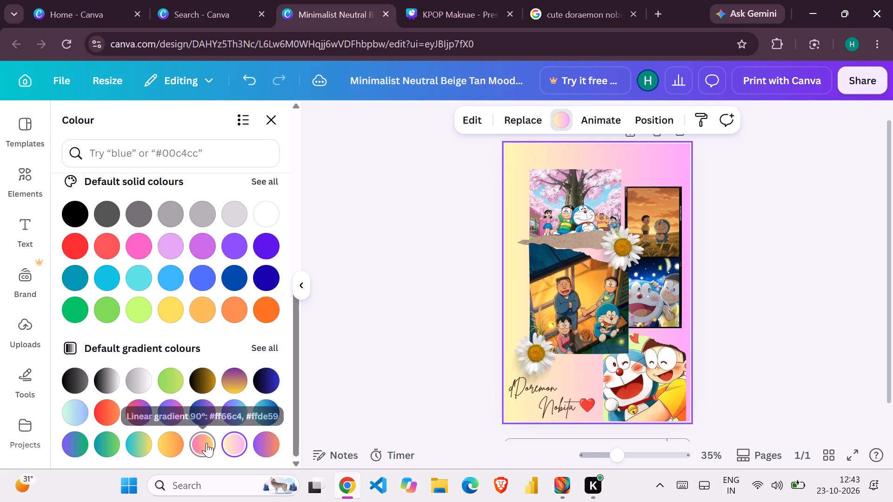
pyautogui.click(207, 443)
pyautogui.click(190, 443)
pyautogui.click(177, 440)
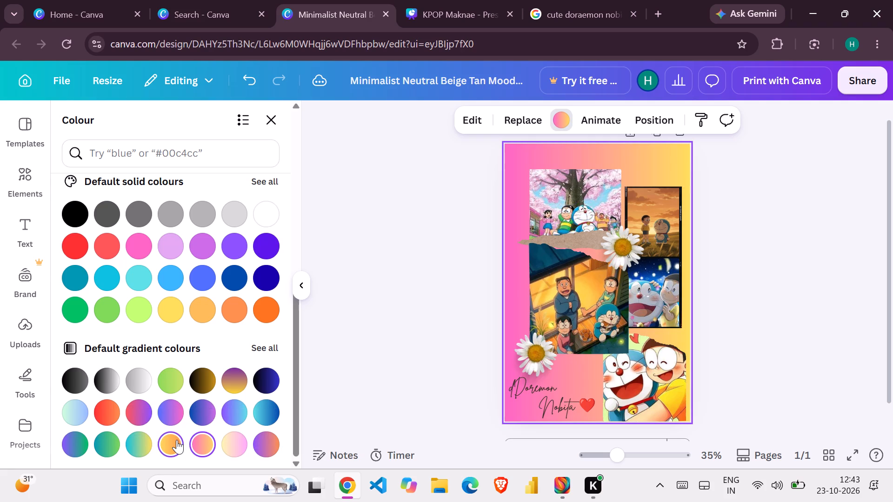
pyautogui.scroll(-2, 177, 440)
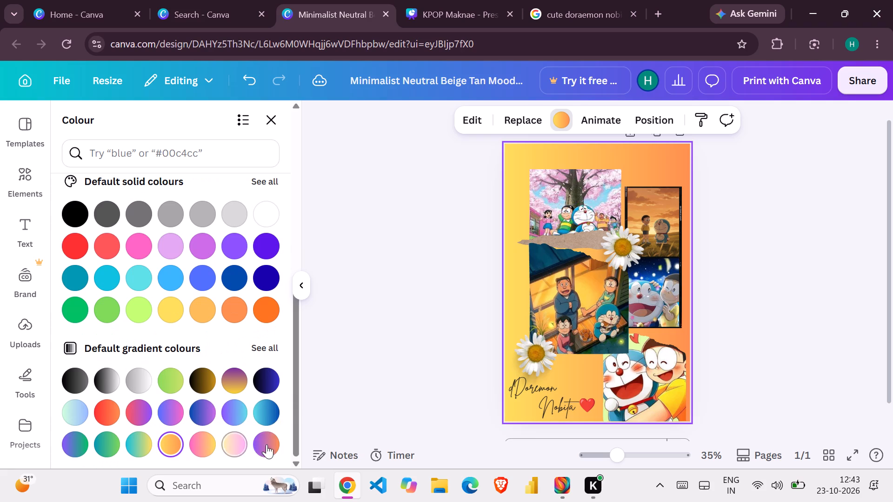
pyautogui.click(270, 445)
# Set the page background to the default turquoise-to-dark-blue linear gradient.
pyautogui.click(193, 395)
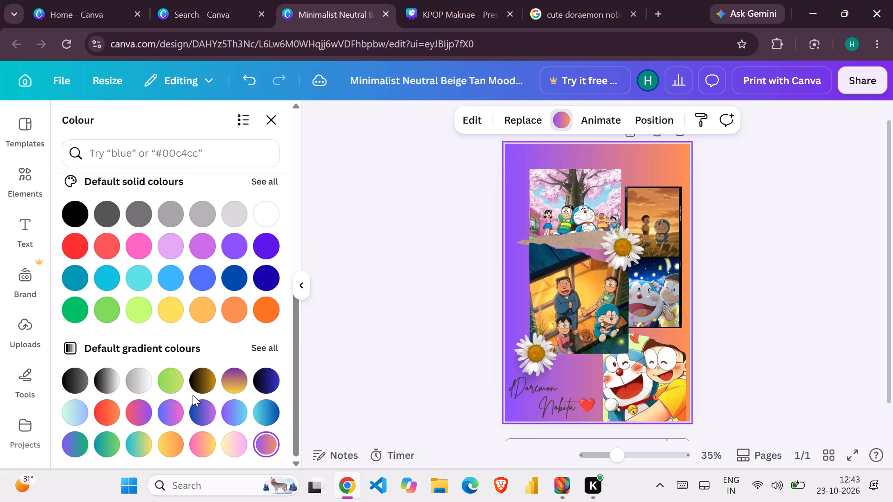
pyautogui.click(207, 368)
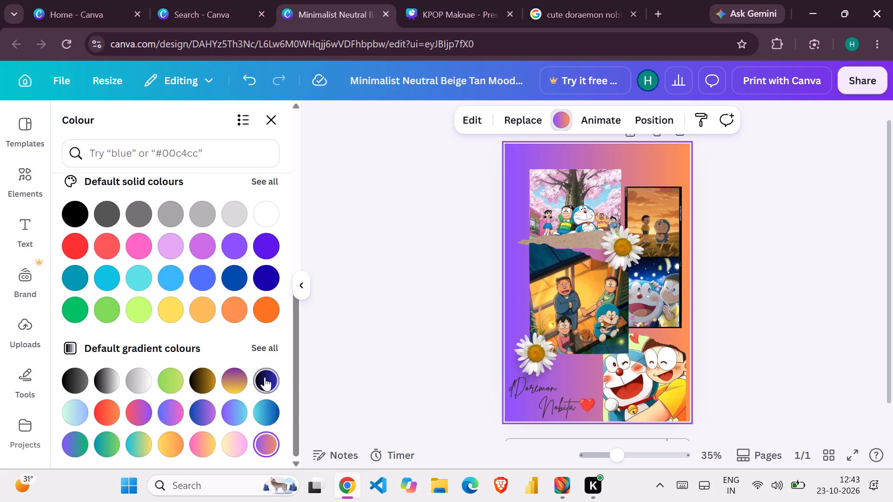
pyautogui.click(268, 406)
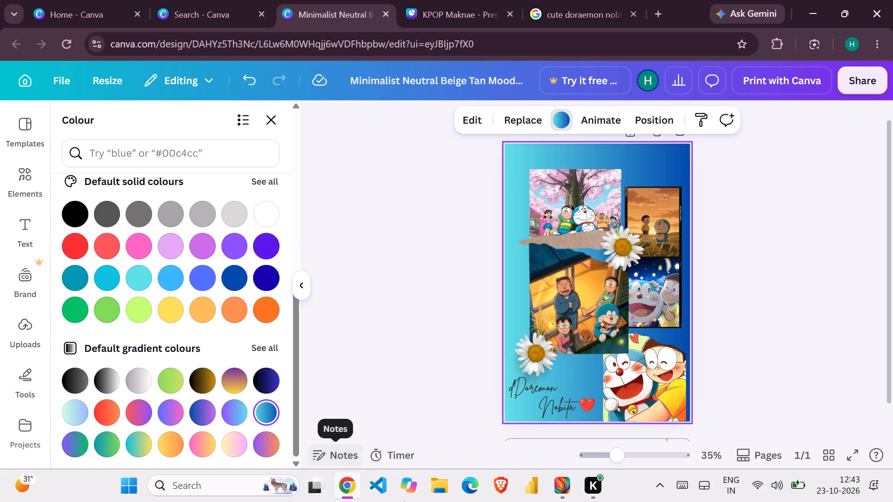
# Recolour the centre of the lower daisy, above the caption, with the blue photo colour from the night-sky picture.
pyautogui.click(537, 351)
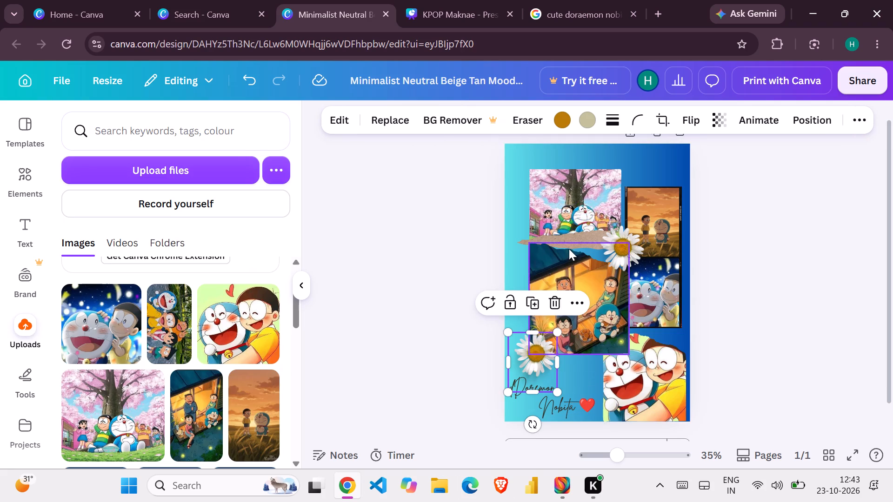
pyautogui.click(562, 123)
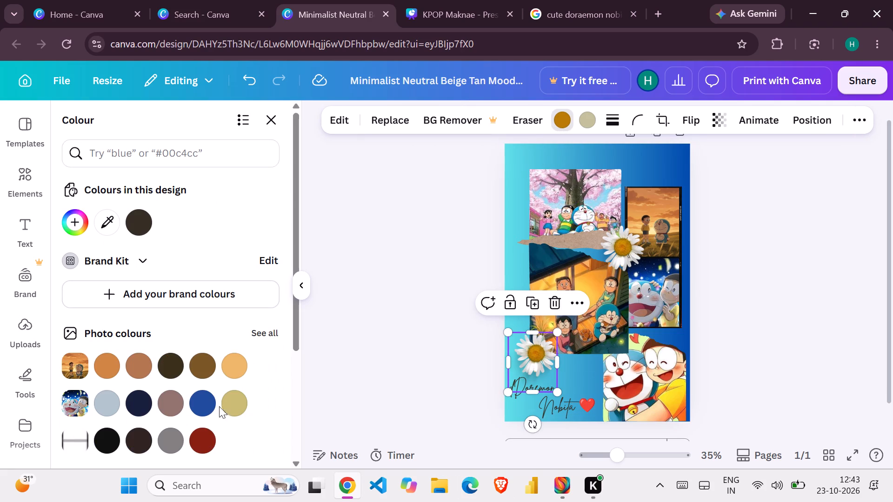
pyautogui.click(199, 407)
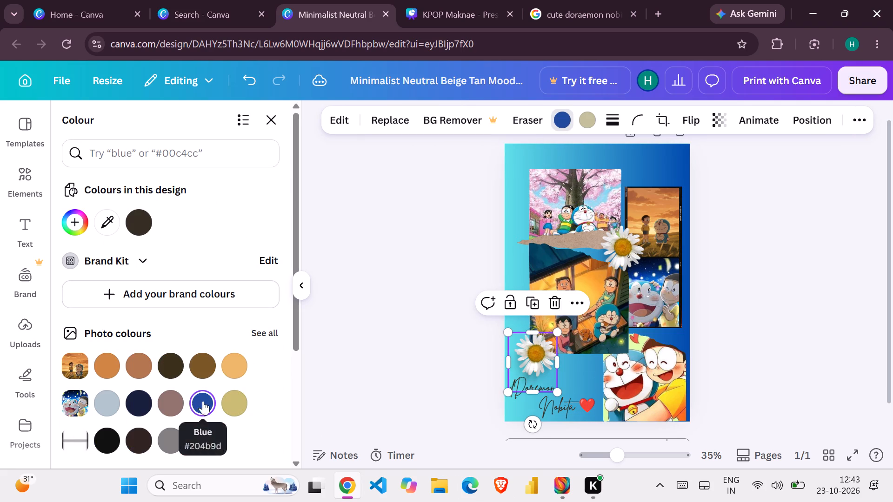
# Change the lower daisy's grey-yellow colour to the pale grey-blue photo colour from the night-sky picture.
pyautogui.click(593, 120)
pyautogui.click(101, 393)
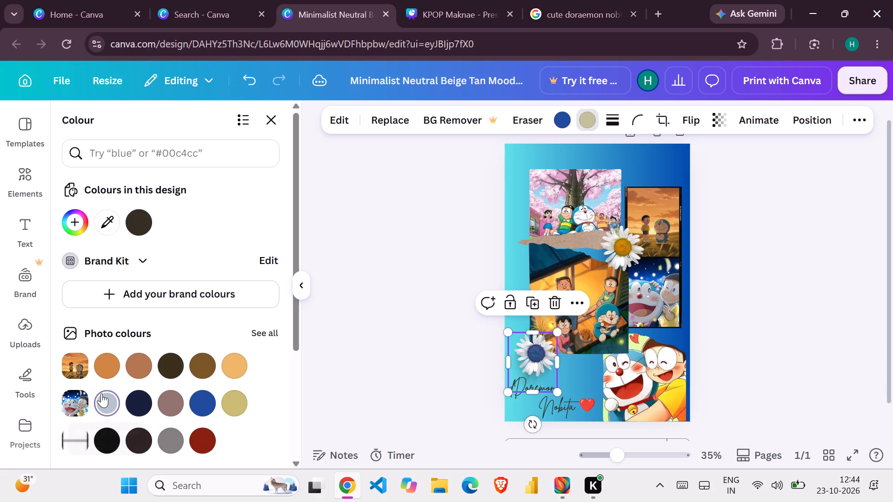
pyautogui.click(107, 397)
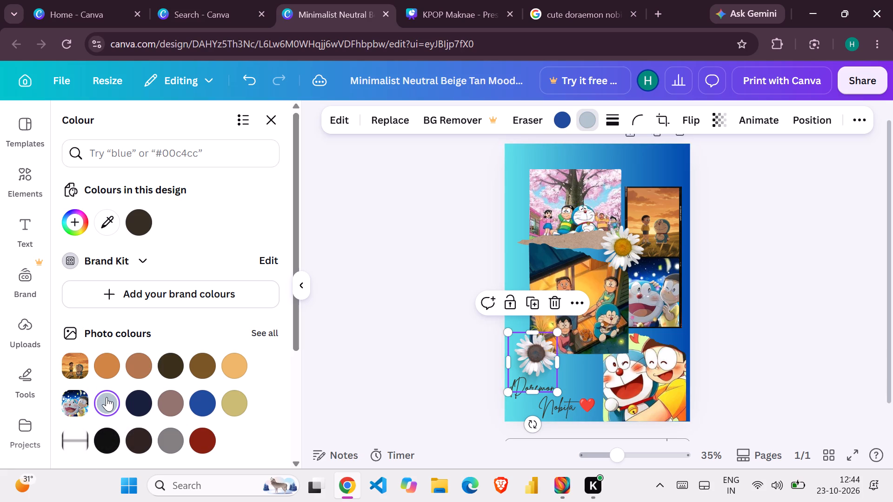
# Undo the pale grey-blue recolouring of the lower daisy, keeping its blue centre.
pyautogui.hotkey('ctrl', 'z')
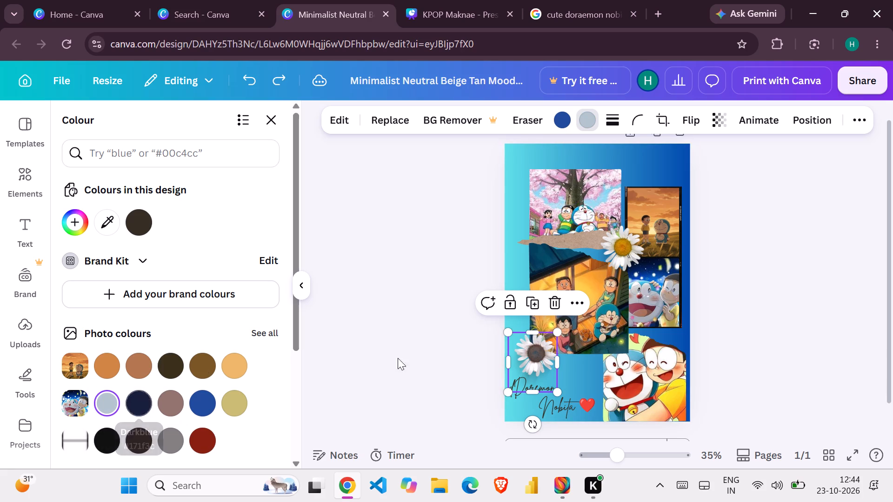
pyautogui.click(450, 304)
pyautogui.click(584, 115)
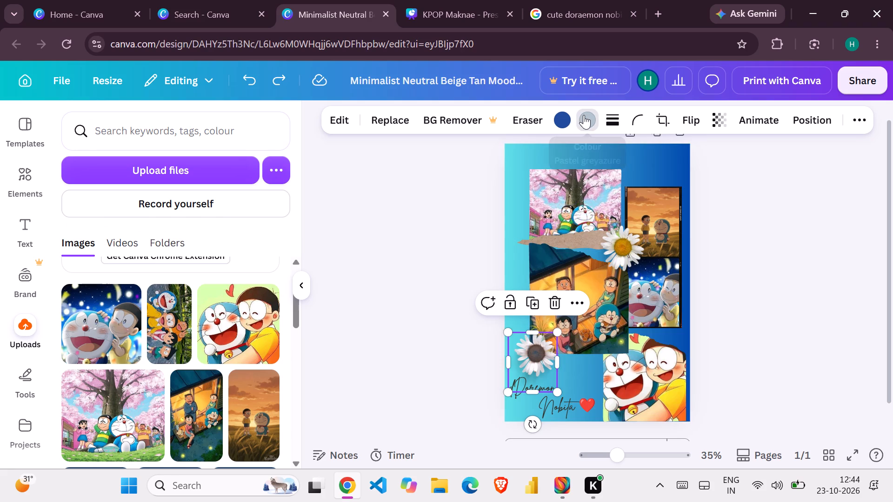
pyautogui.hotkey('ctrl', 'z')
pyautogui.click(456, 220)
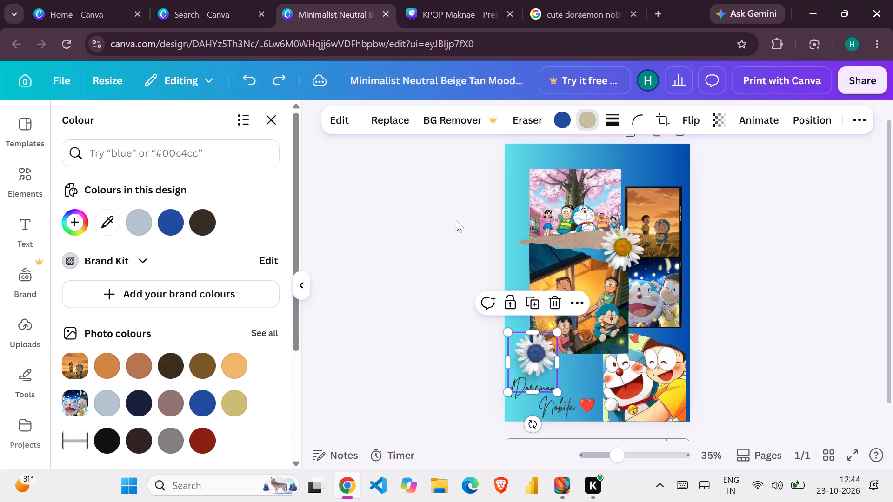
# Recolour the orange centre of the upper daisy with the blue already used in the design.
pyautogui.click(621, 244)
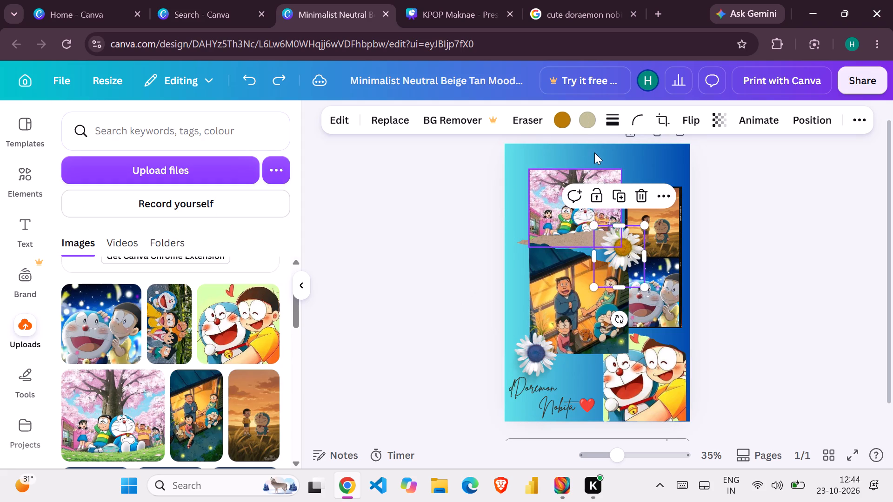
pyautogui.click(567, 121)
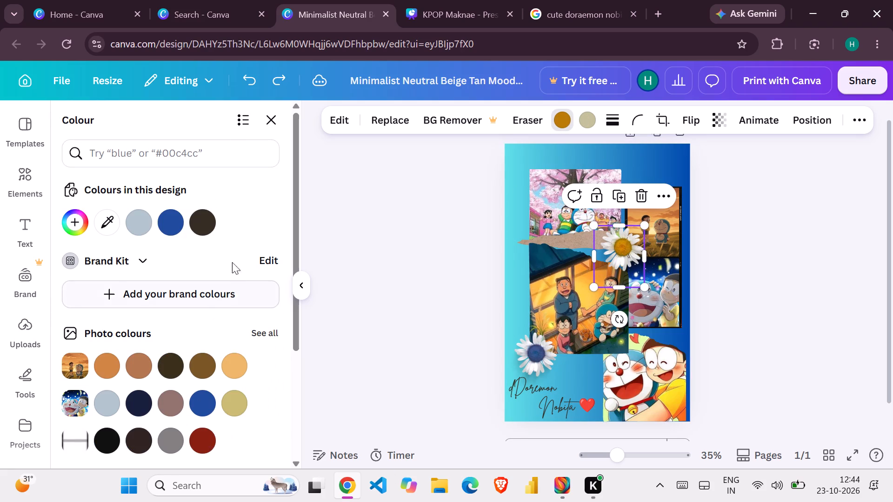
pyautogui.click(176, 232)
pyautogui.click(426, 267)
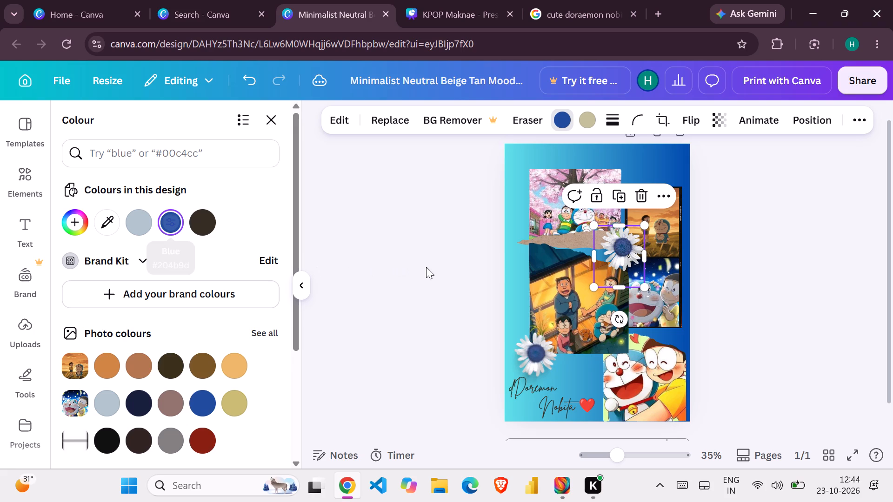
pyautogui.click(448, 313)
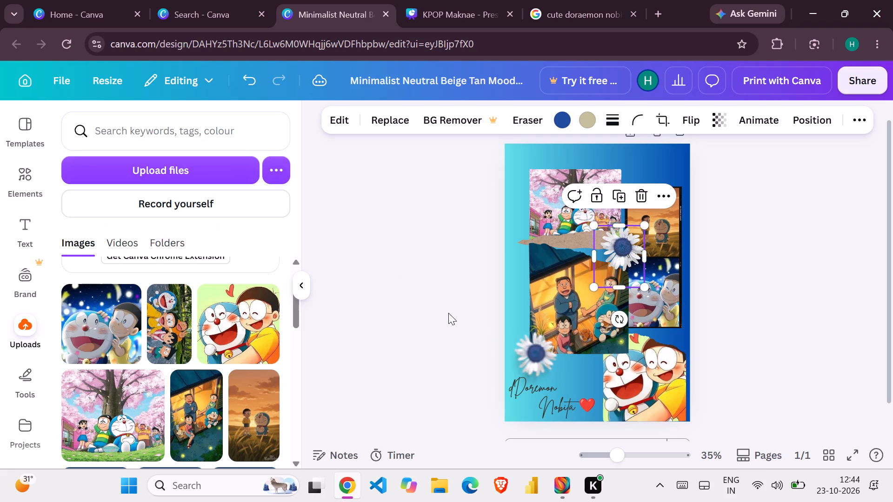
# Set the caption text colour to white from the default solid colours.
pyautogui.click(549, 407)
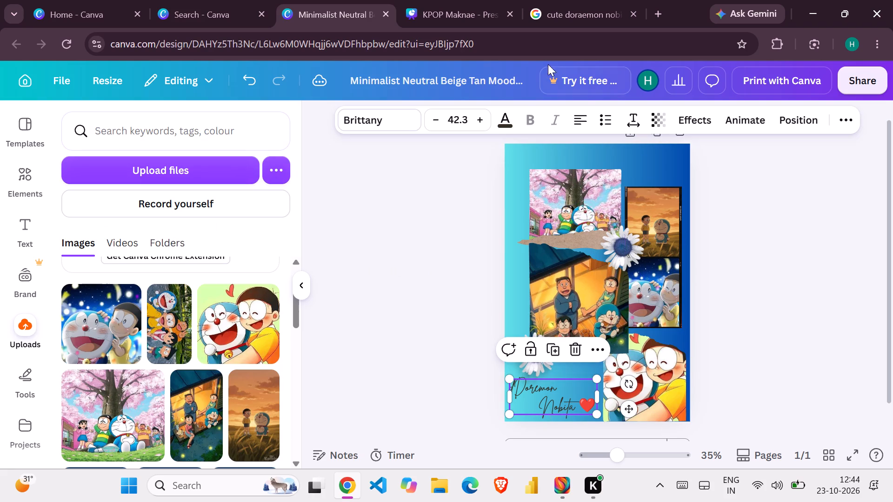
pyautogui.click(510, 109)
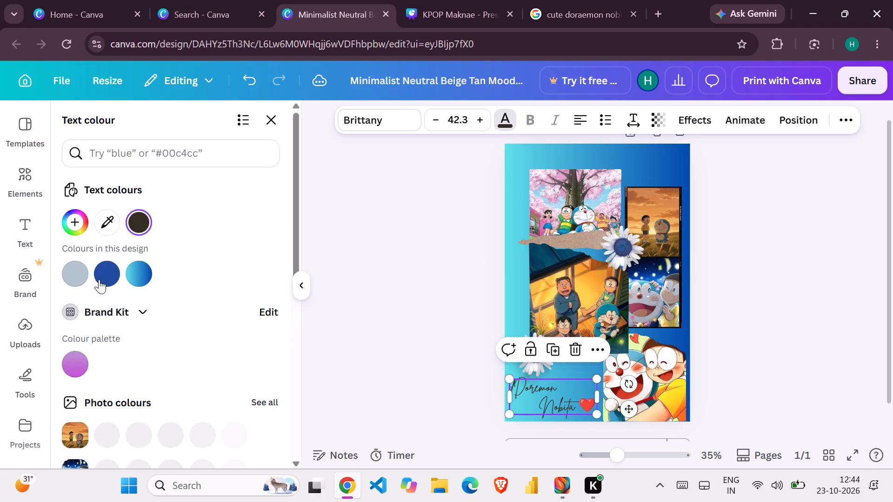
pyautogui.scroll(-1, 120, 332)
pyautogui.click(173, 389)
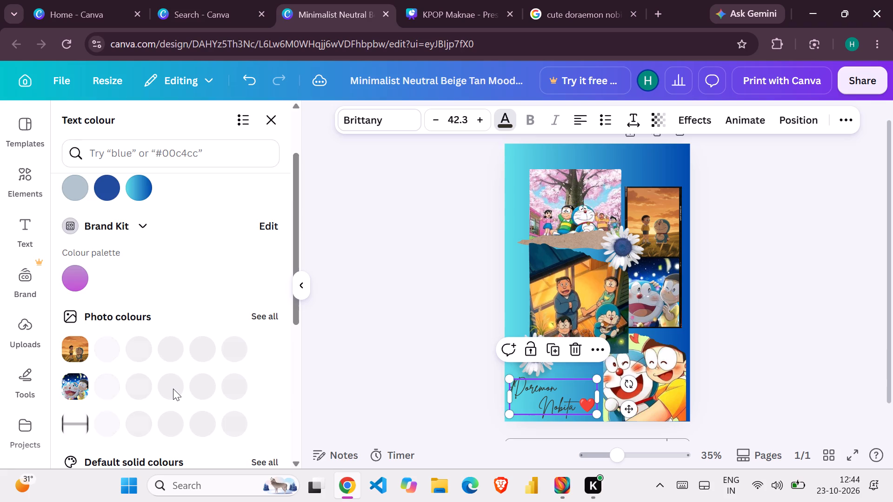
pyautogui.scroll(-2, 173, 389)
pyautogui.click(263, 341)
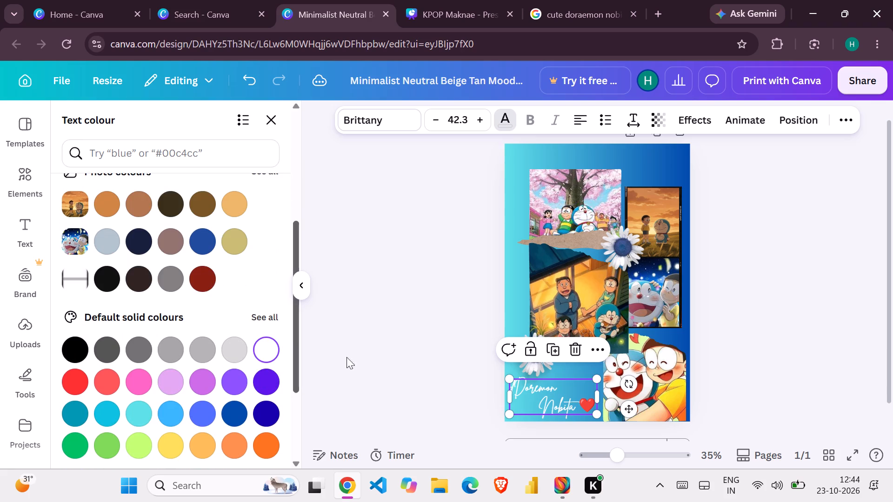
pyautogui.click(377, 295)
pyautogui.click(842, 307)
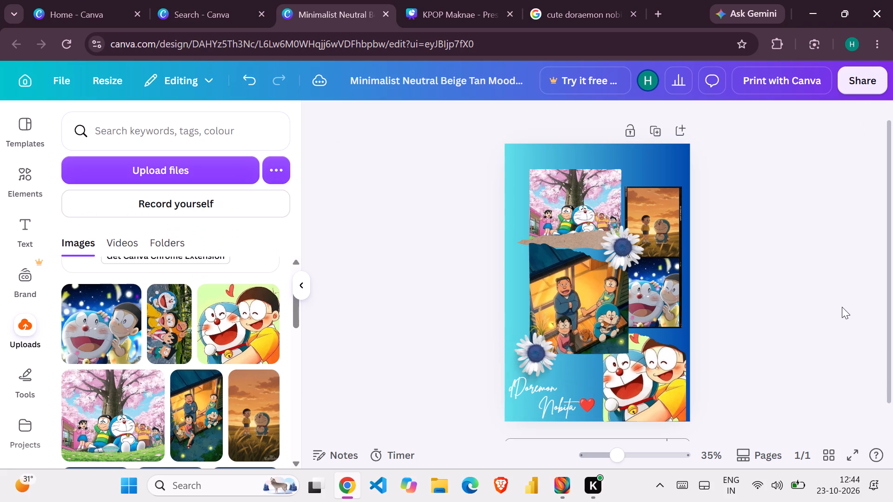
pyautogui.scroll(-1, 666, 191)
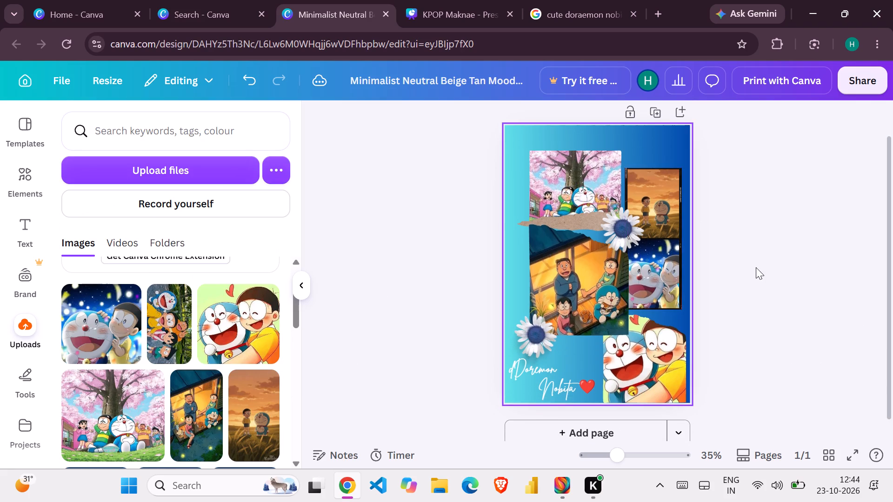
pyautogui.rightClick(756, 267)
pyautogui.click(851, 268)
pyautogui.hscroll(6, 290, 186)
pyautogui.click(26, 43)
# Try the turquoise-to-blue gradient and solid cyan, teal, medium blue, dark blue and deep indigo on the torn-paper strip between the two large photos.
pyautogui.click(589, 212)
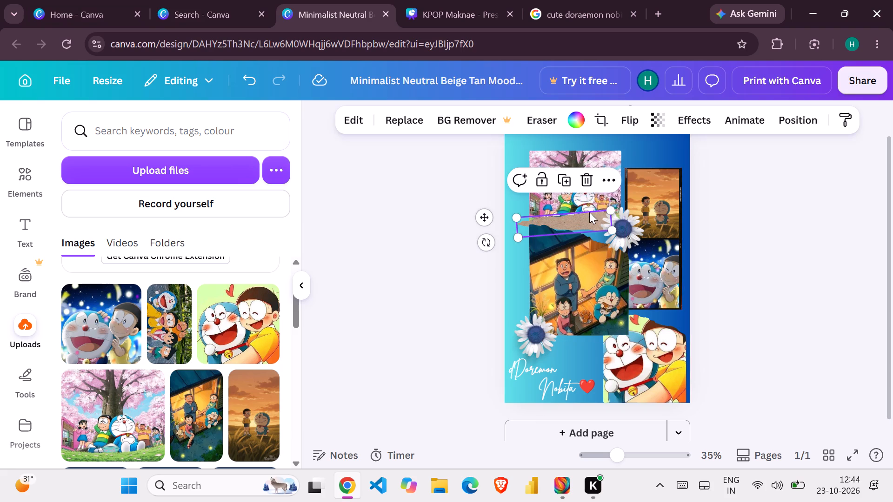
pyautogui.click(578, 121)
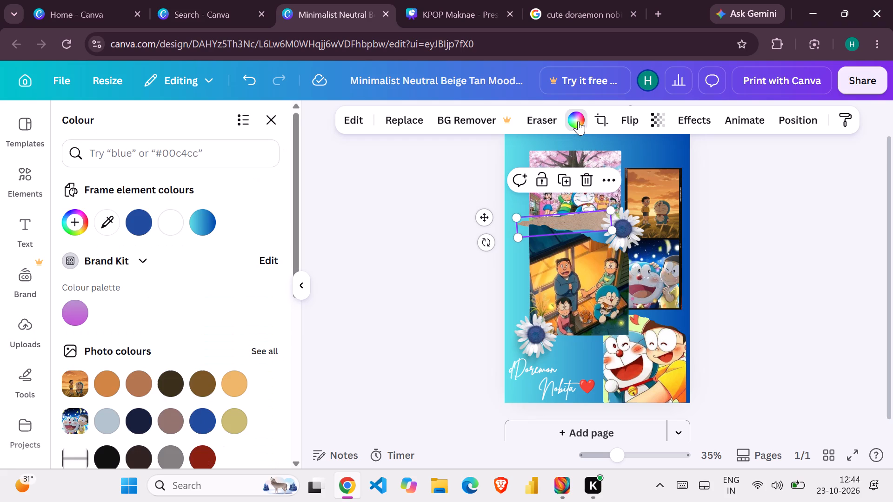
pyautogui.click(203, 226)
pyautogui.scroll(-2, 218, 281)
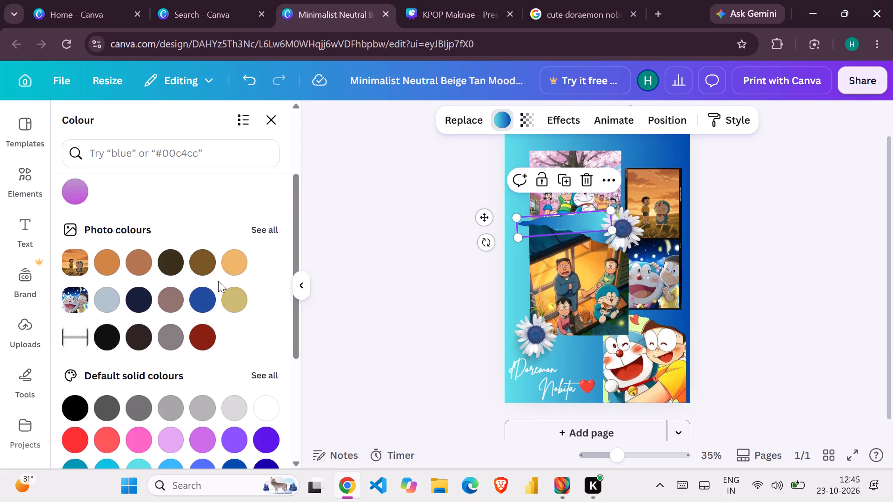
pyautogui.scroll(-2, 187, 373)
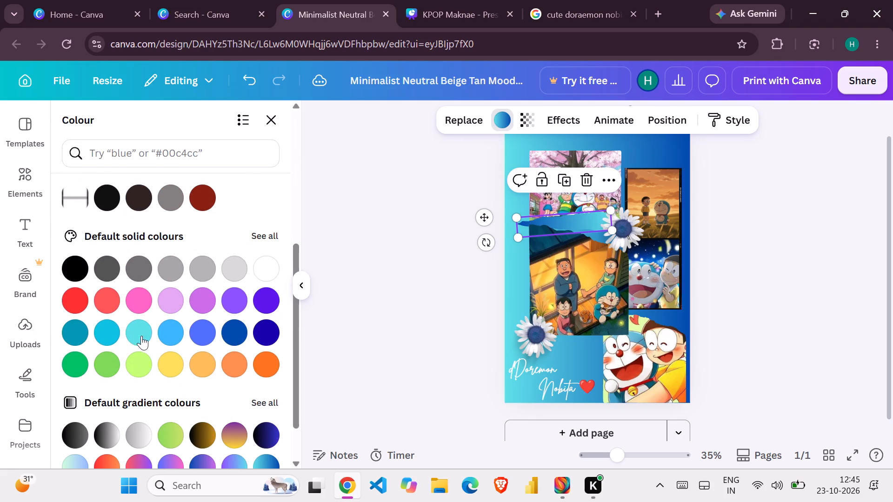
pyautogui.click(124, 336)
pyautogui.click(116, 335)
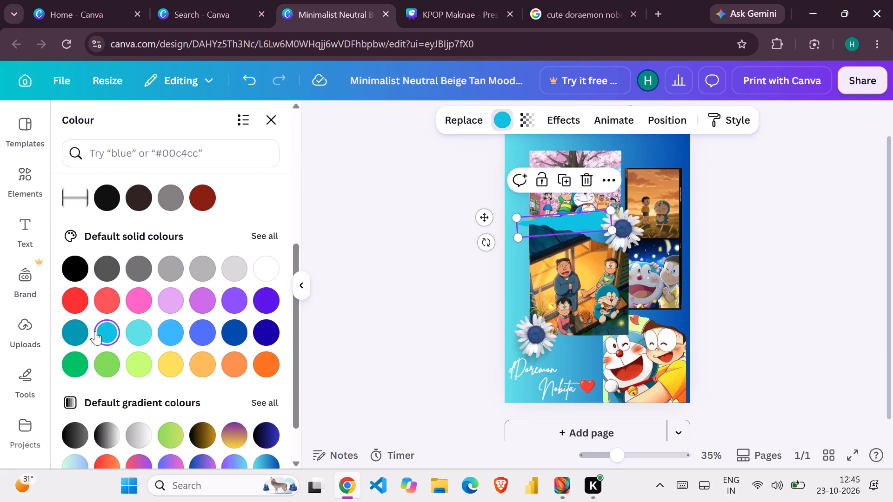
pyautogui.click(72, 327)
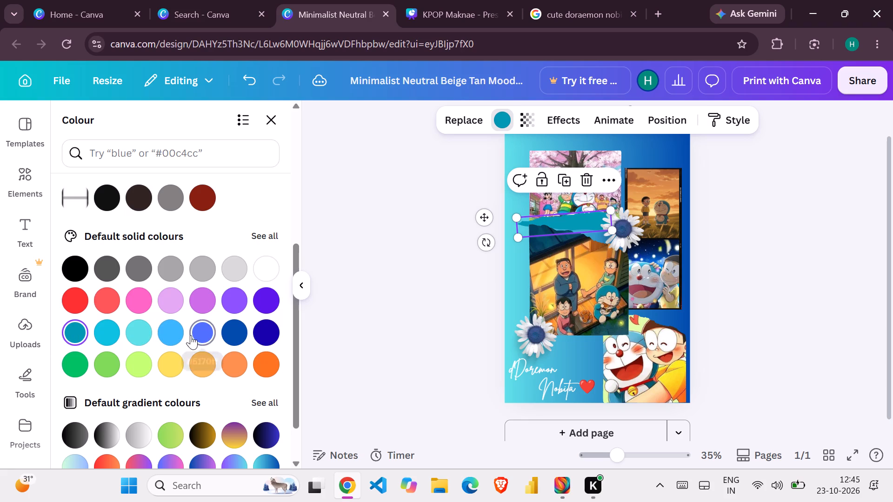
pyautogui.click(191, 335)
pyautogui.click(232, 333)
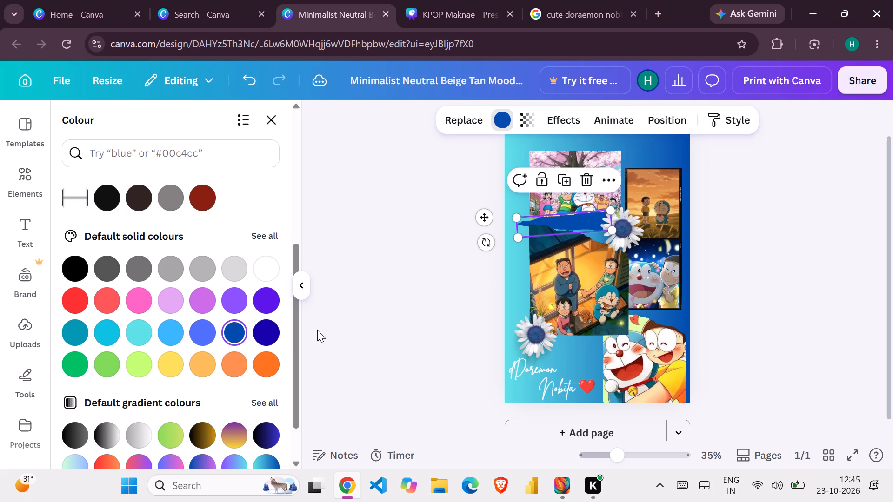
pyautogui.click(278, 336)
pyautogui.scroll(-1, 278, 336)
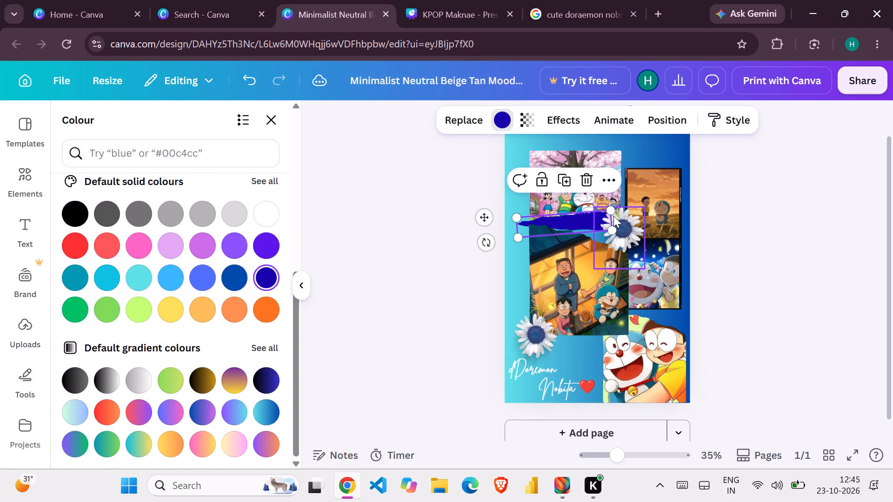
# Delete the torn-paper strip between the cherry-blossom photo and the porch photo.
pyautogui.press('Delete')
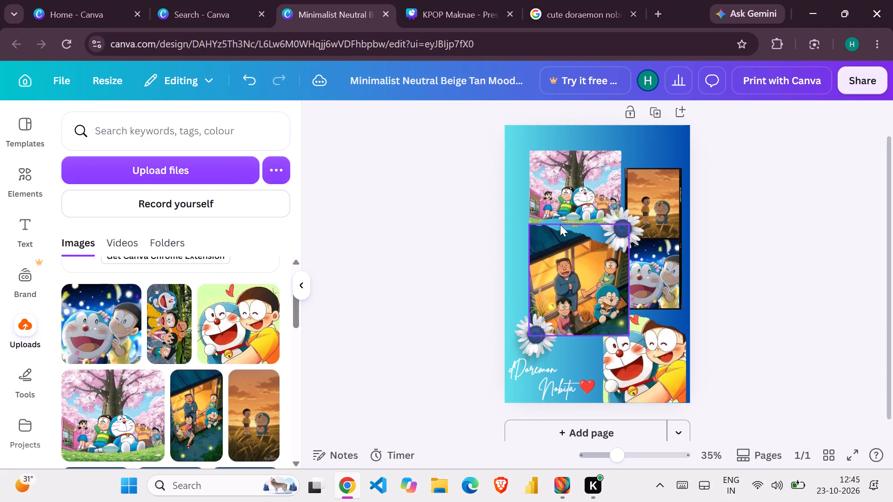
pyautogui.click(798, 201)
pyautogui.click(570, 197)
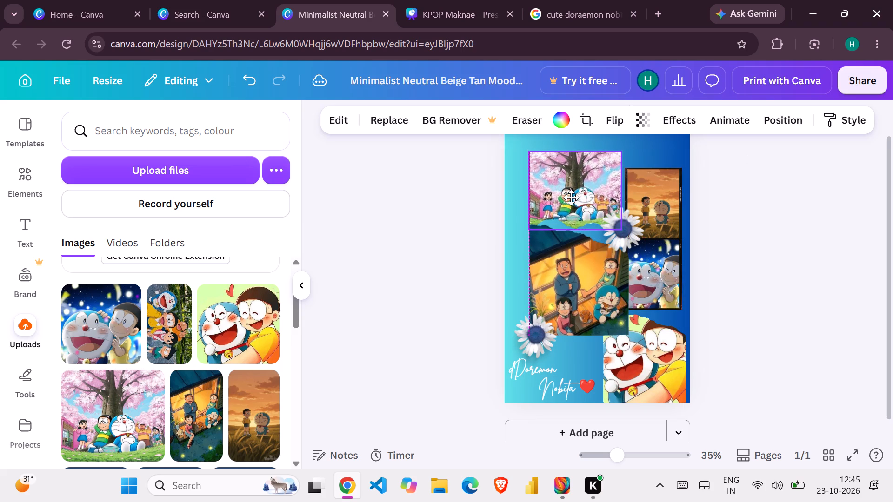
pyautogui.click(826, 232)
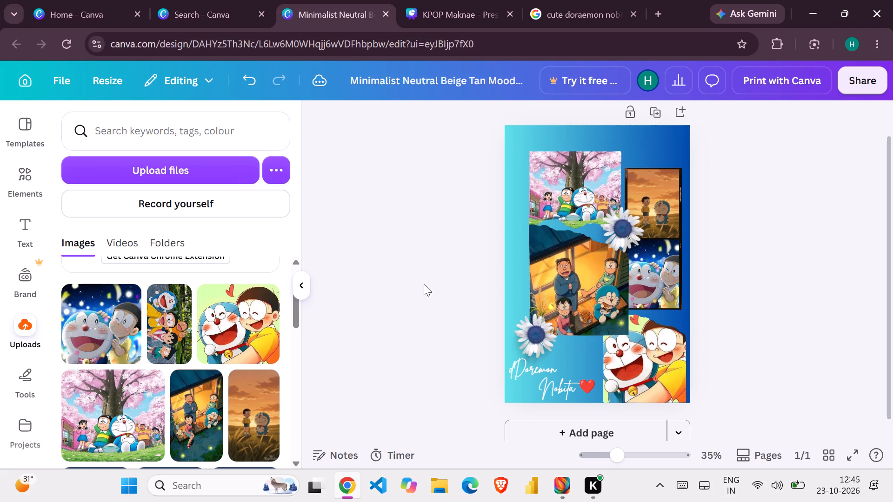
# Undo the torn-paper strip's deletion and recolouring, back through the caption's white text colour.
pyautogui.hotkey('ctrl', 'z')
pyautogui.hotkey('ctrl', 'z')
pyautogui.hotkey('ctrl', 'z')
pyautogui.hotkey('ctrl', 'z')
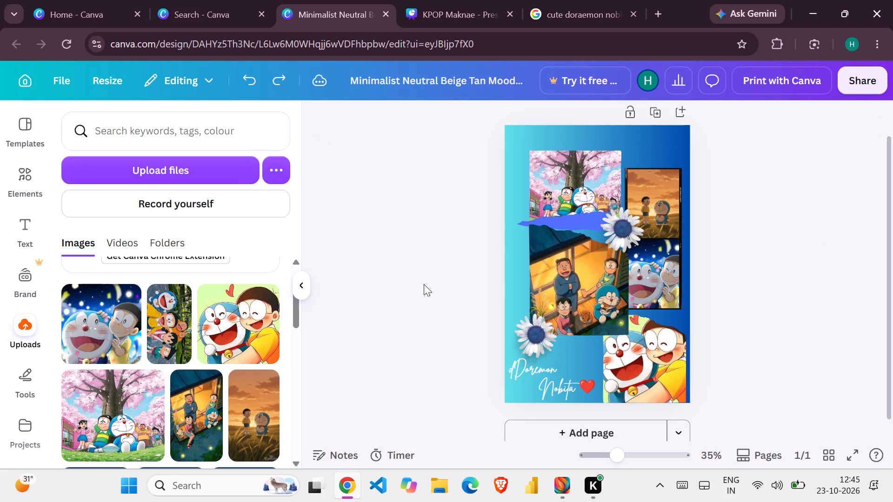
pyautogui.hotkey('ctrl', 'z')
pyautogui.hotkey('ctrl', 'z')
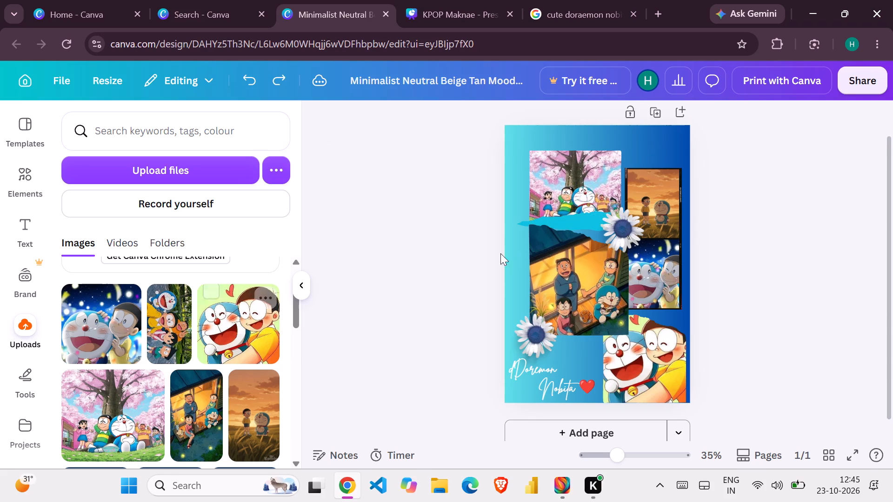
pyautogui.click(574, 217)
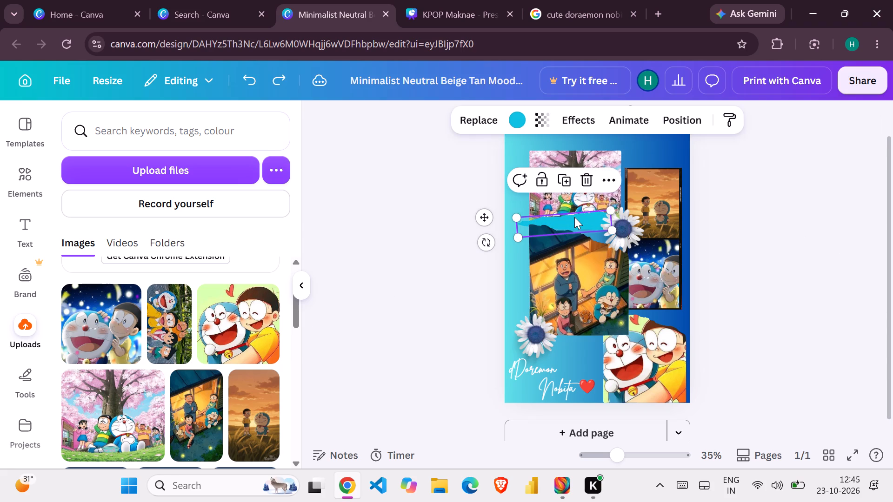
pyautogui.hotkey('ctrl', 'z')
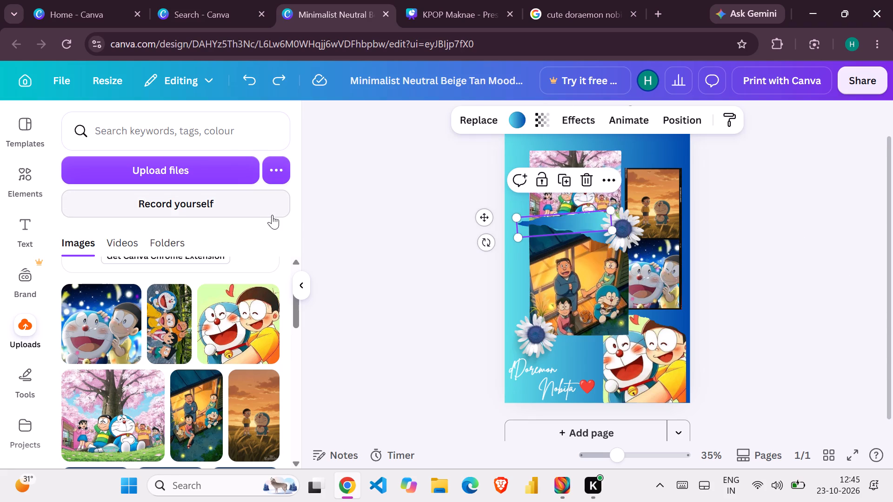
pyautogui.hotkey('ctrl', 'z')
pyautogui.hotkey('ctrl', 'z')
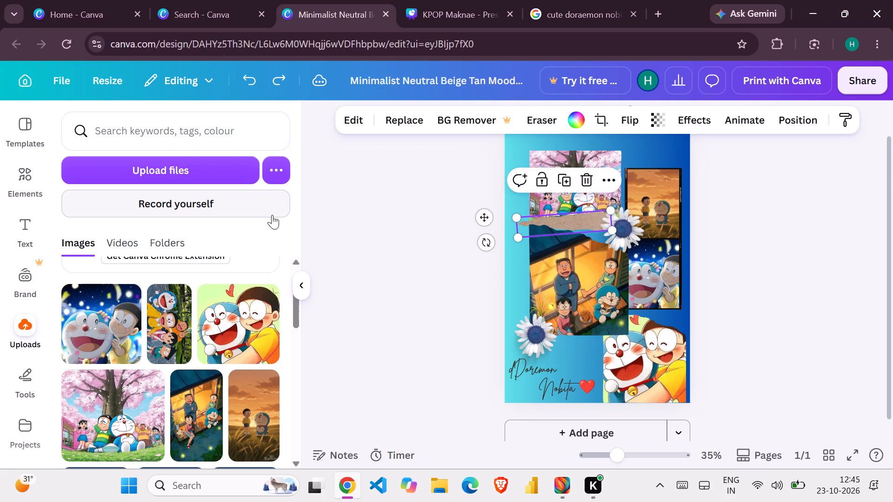
# Set the caption text colour to white (#ffffff).
pyautogui.click(559, 370)
pyautogui.click(478, 127)
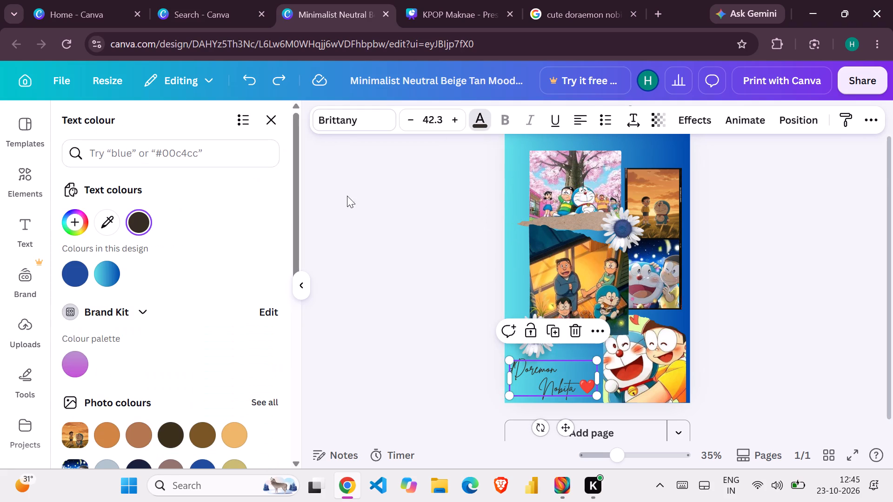
pyautogui.scroll(-2, 154, 386)
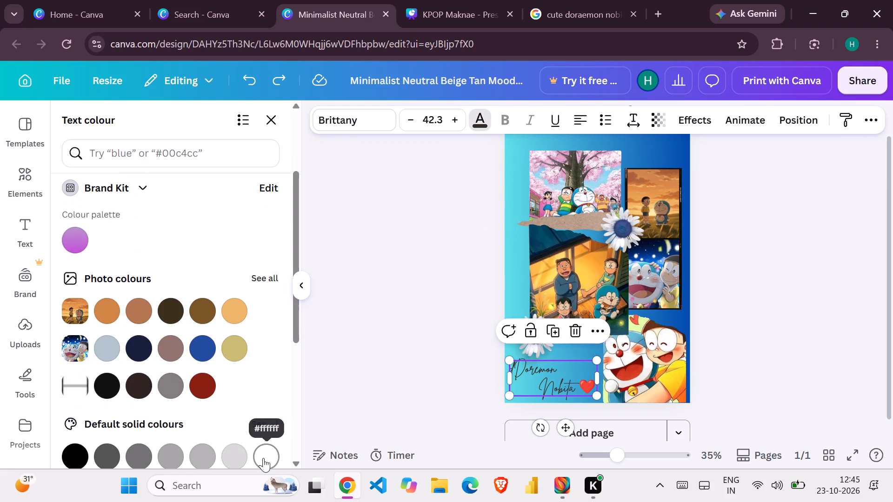
pyautogui.click(263, 458)
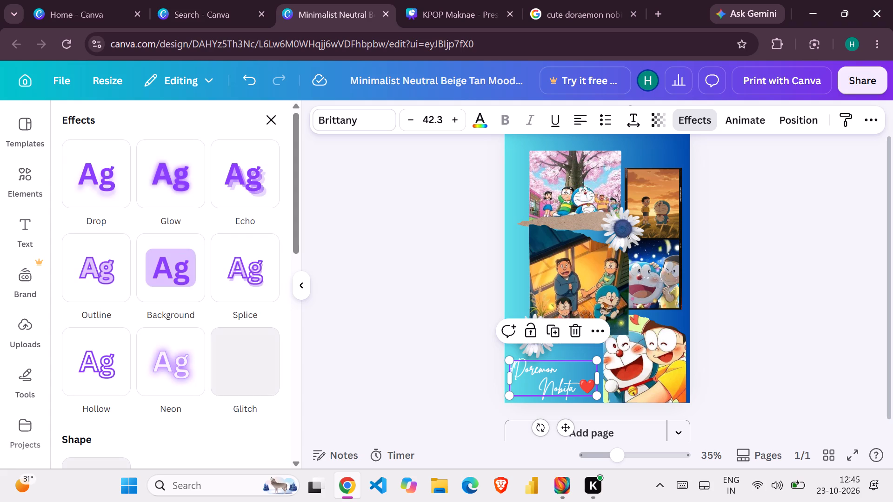
# Apply the Splice text effect to the caption.
pyautogui.click(253, 284)
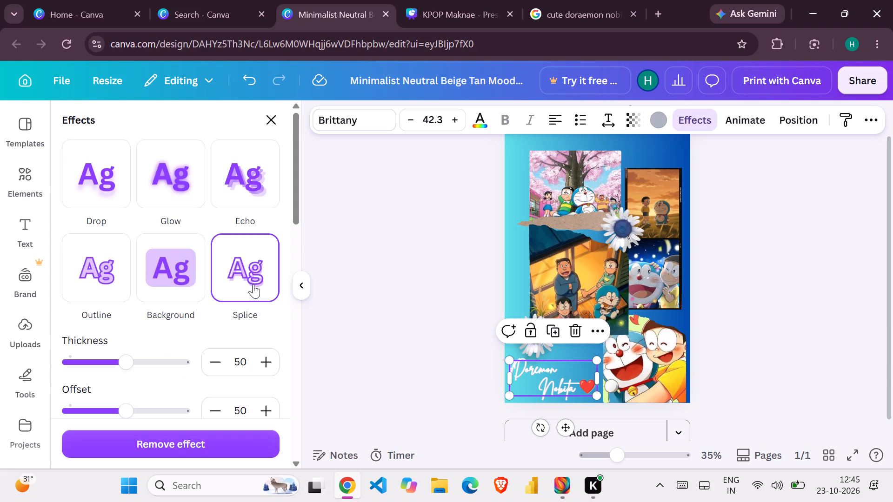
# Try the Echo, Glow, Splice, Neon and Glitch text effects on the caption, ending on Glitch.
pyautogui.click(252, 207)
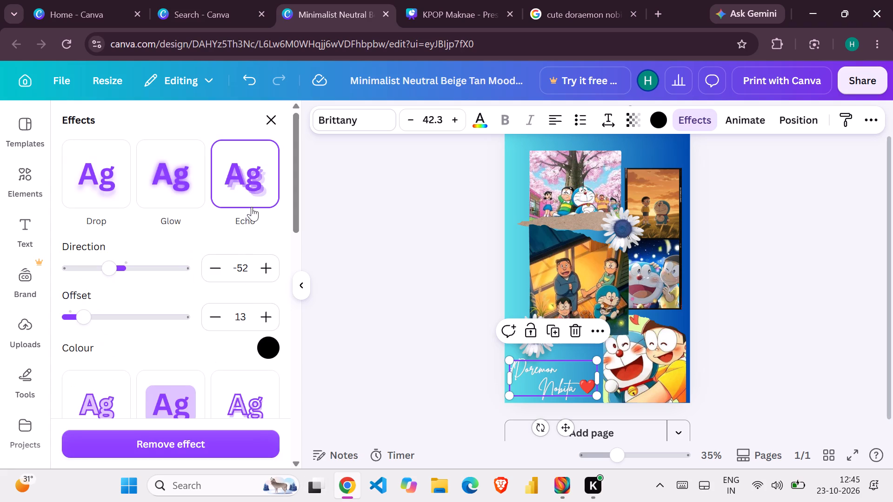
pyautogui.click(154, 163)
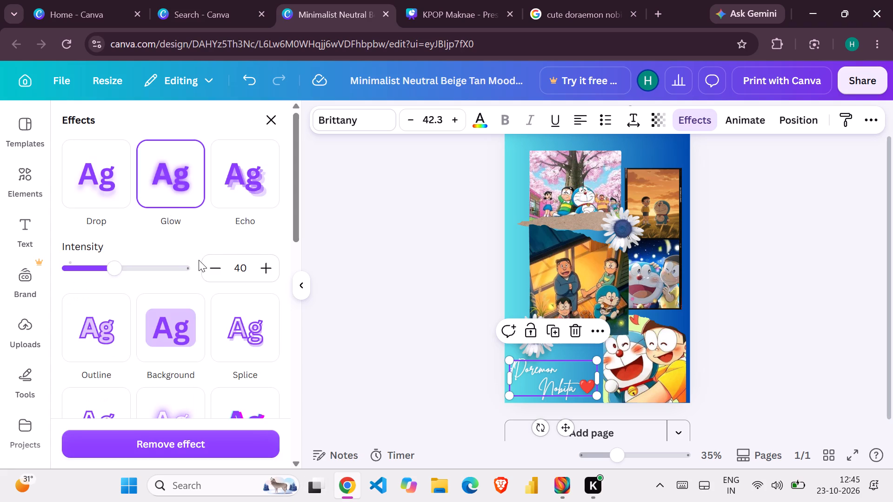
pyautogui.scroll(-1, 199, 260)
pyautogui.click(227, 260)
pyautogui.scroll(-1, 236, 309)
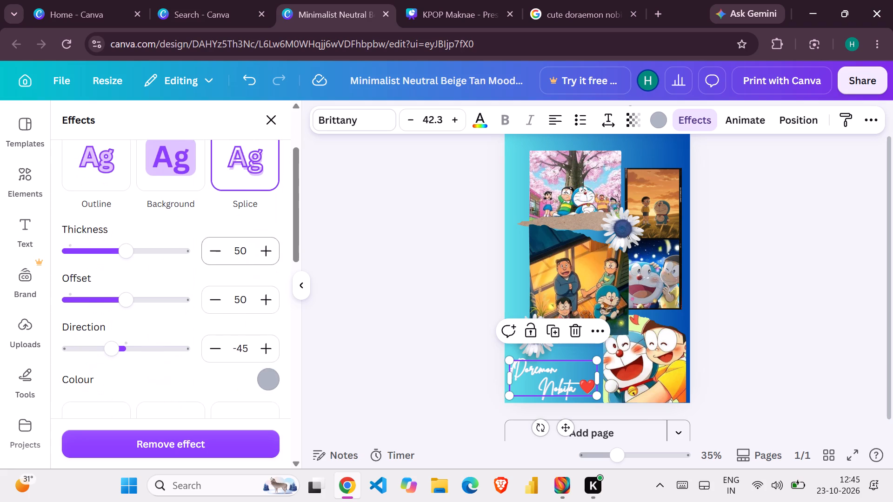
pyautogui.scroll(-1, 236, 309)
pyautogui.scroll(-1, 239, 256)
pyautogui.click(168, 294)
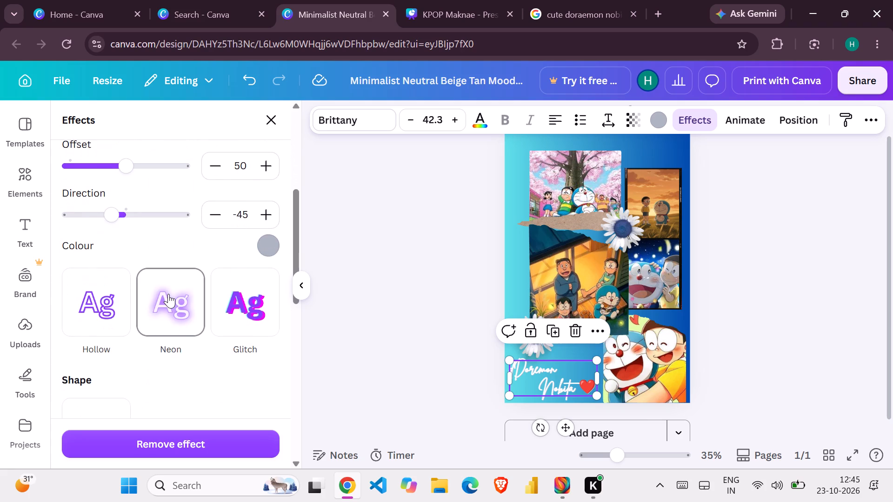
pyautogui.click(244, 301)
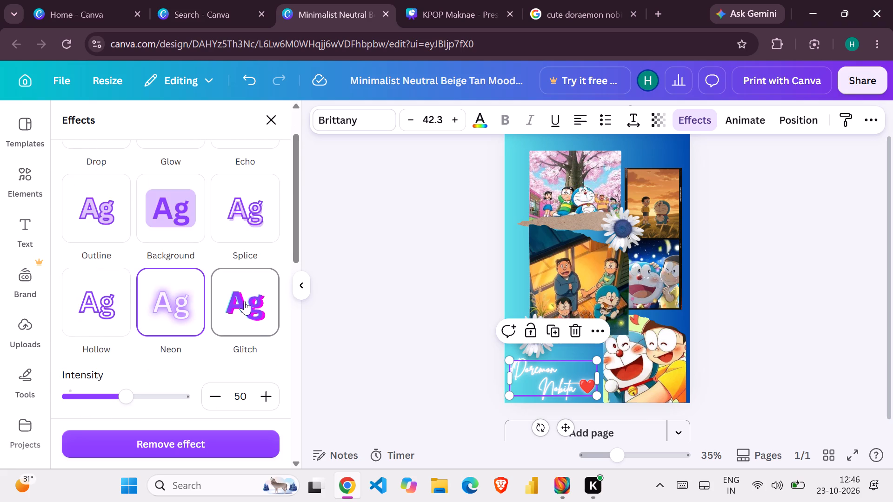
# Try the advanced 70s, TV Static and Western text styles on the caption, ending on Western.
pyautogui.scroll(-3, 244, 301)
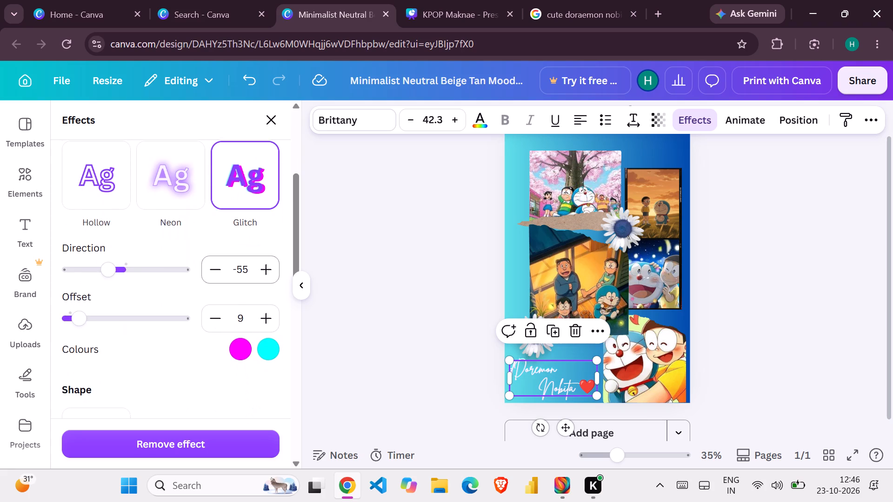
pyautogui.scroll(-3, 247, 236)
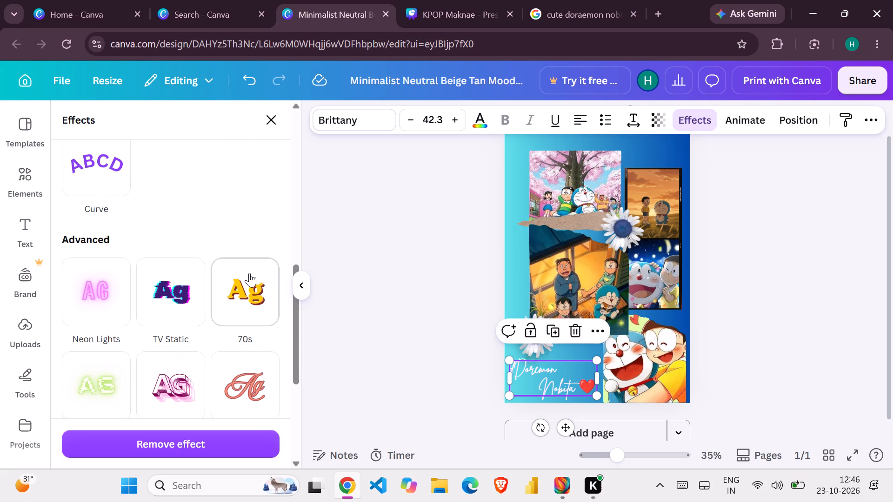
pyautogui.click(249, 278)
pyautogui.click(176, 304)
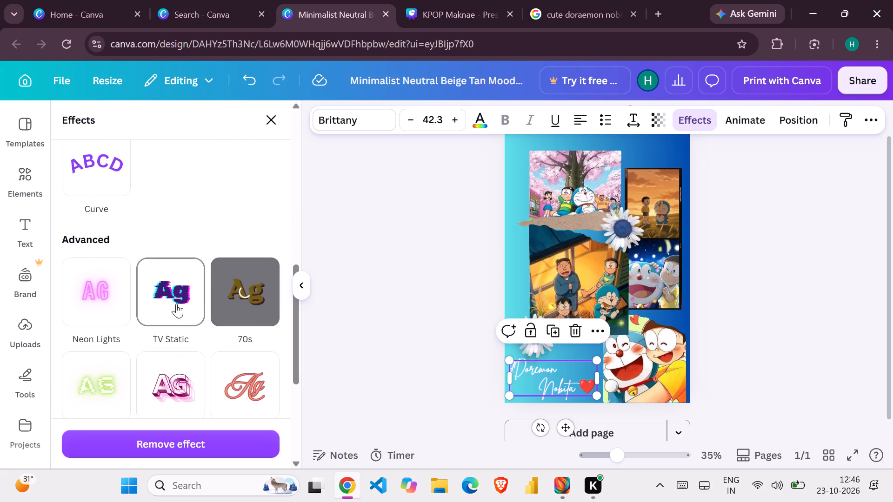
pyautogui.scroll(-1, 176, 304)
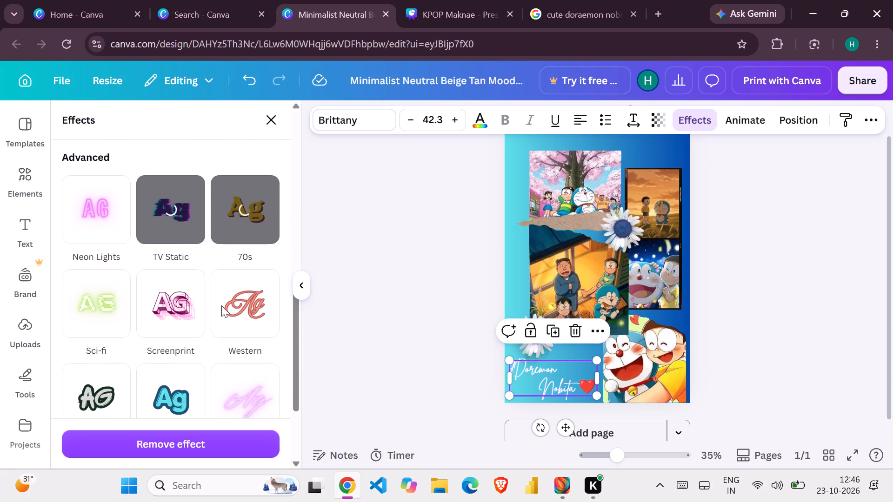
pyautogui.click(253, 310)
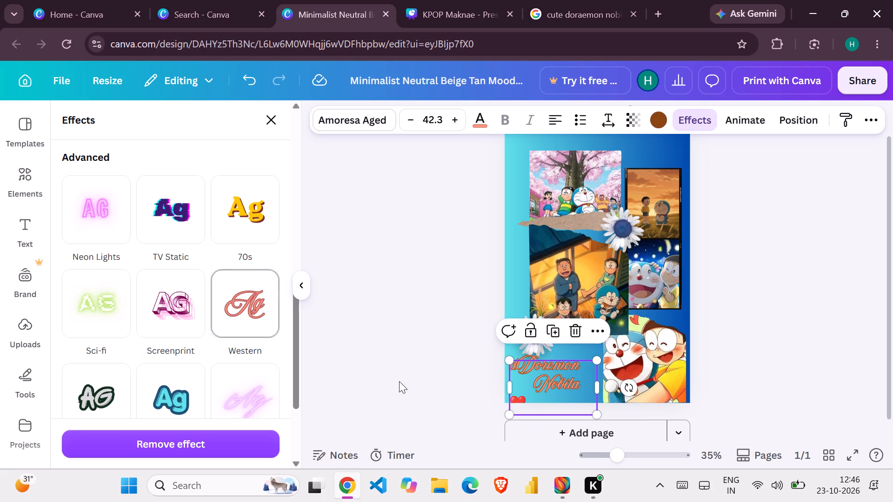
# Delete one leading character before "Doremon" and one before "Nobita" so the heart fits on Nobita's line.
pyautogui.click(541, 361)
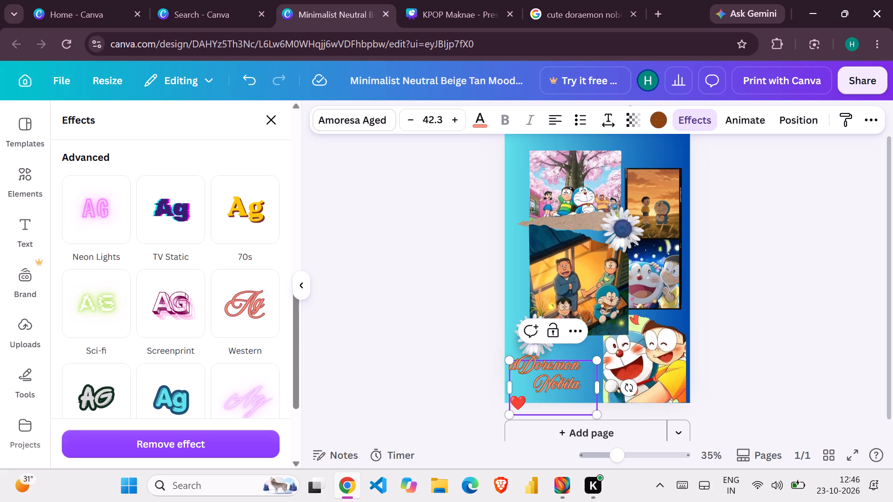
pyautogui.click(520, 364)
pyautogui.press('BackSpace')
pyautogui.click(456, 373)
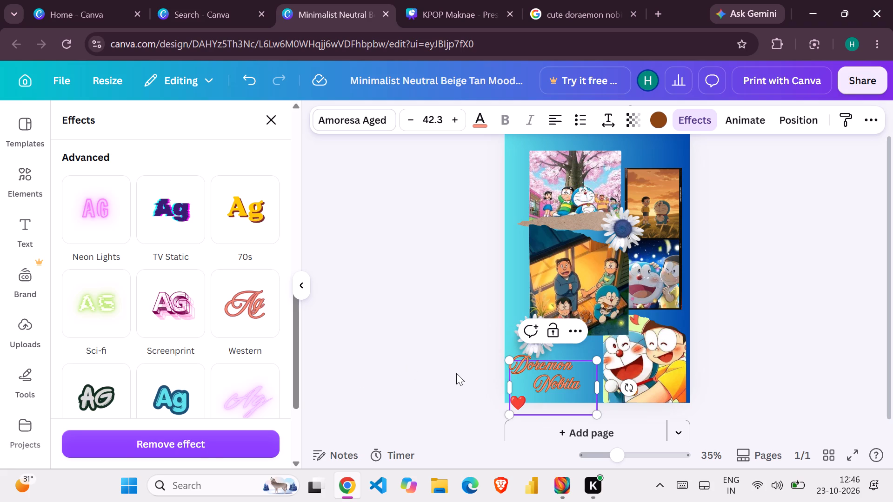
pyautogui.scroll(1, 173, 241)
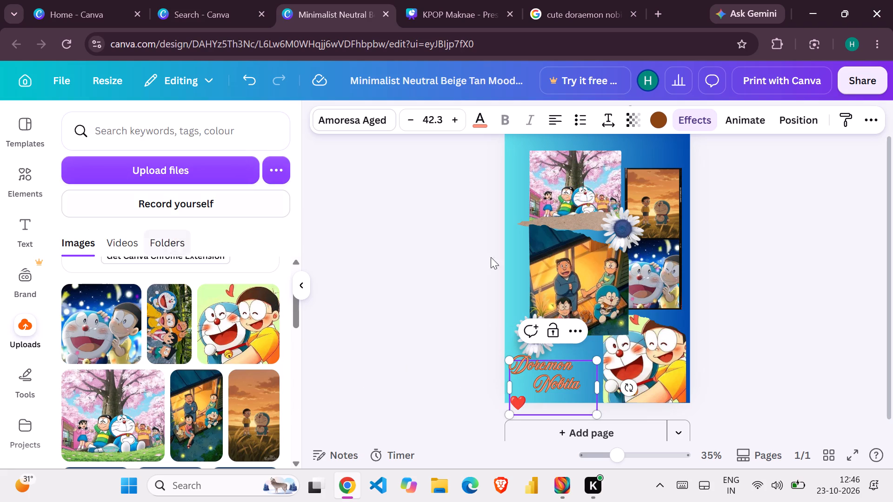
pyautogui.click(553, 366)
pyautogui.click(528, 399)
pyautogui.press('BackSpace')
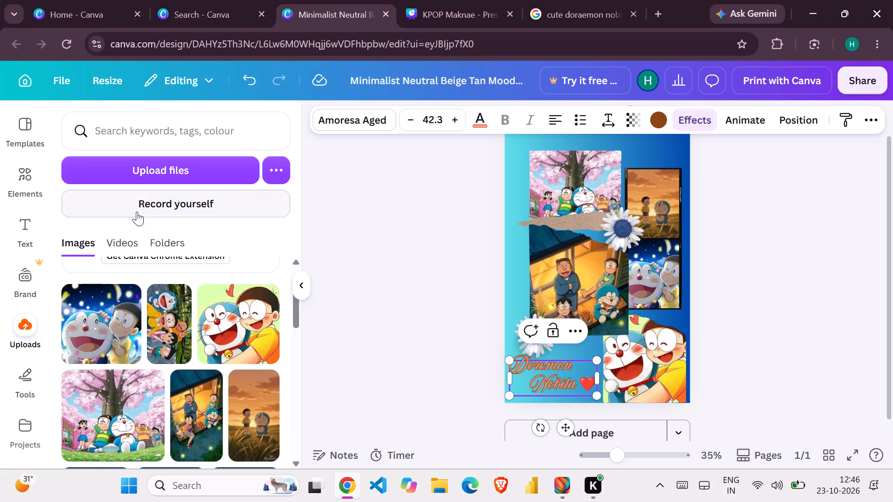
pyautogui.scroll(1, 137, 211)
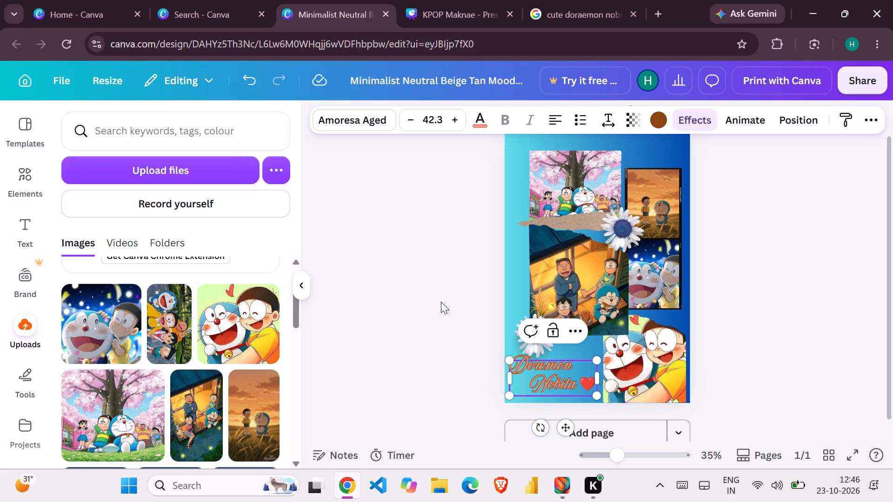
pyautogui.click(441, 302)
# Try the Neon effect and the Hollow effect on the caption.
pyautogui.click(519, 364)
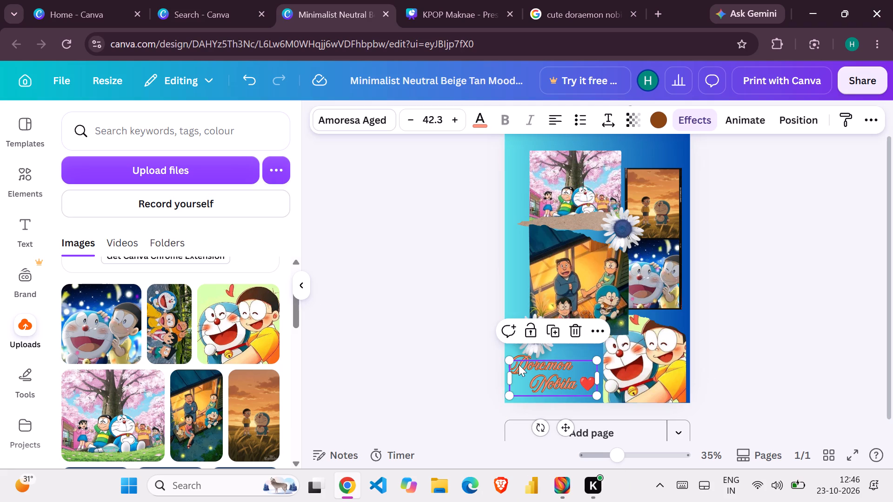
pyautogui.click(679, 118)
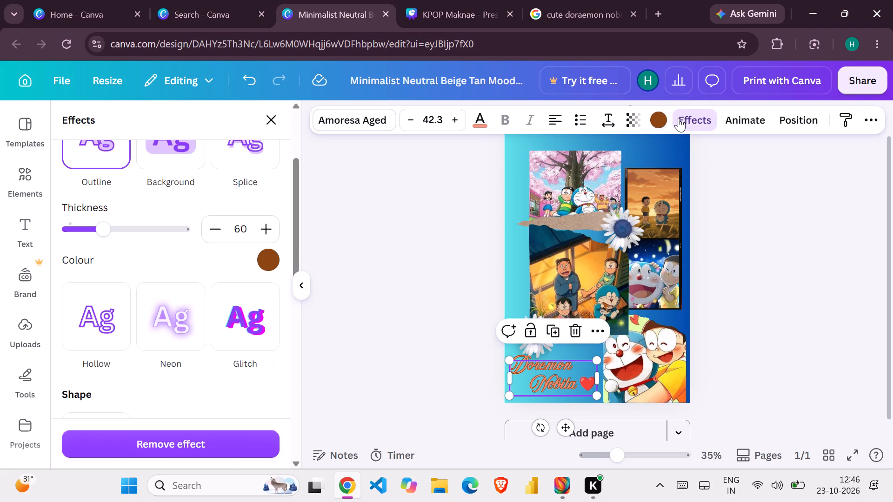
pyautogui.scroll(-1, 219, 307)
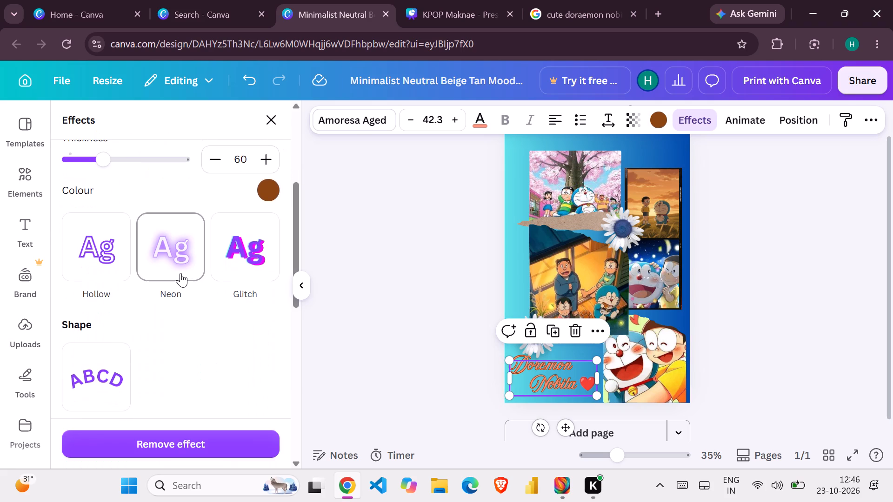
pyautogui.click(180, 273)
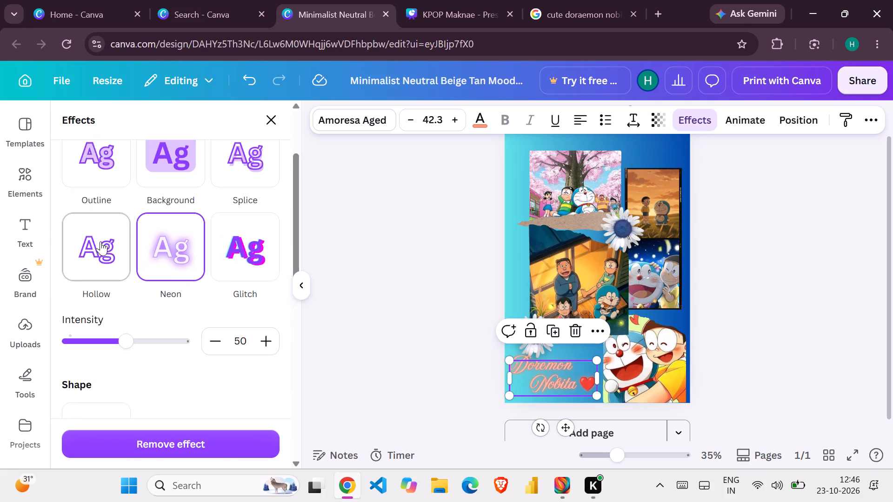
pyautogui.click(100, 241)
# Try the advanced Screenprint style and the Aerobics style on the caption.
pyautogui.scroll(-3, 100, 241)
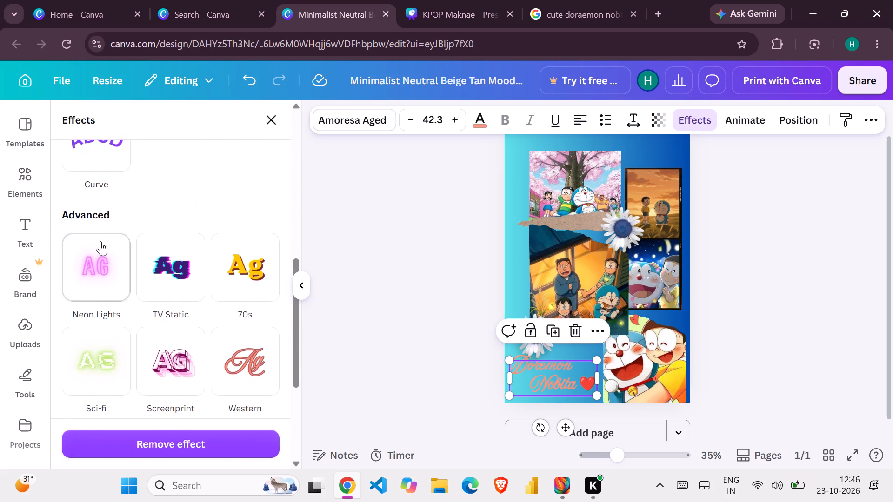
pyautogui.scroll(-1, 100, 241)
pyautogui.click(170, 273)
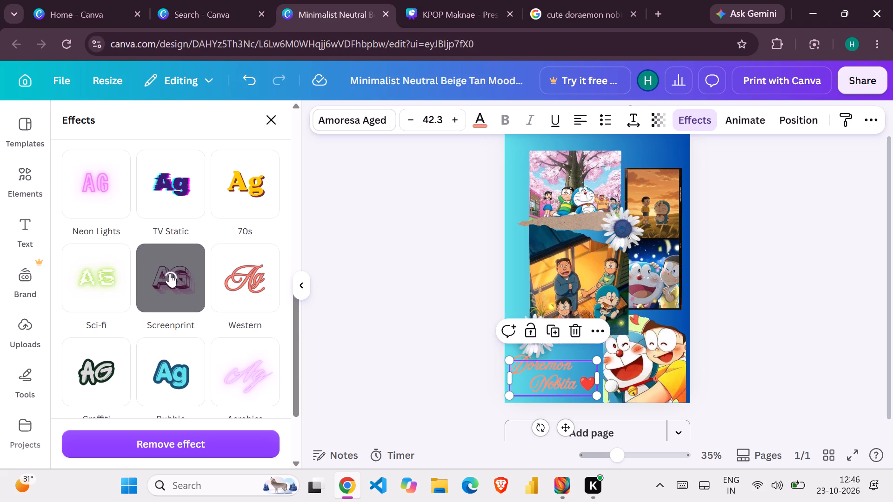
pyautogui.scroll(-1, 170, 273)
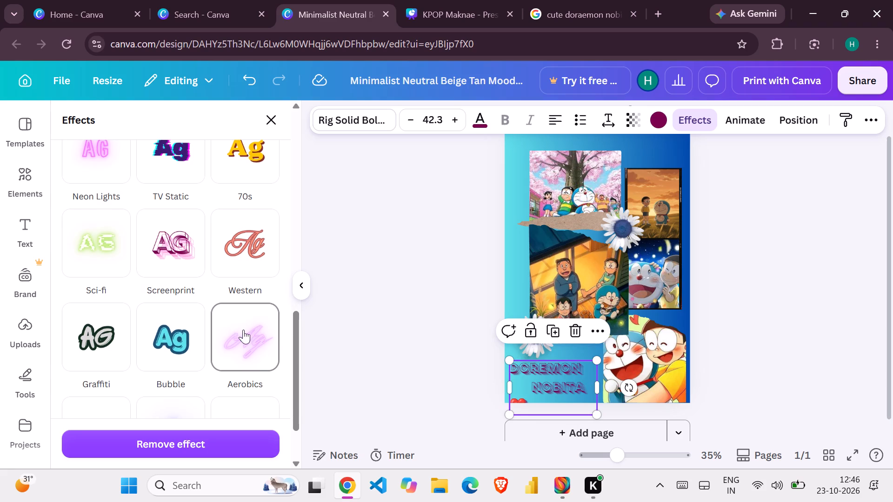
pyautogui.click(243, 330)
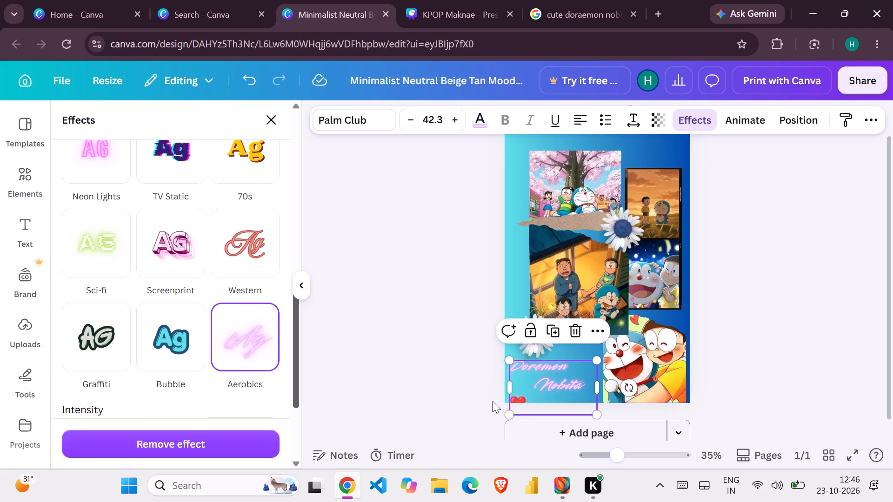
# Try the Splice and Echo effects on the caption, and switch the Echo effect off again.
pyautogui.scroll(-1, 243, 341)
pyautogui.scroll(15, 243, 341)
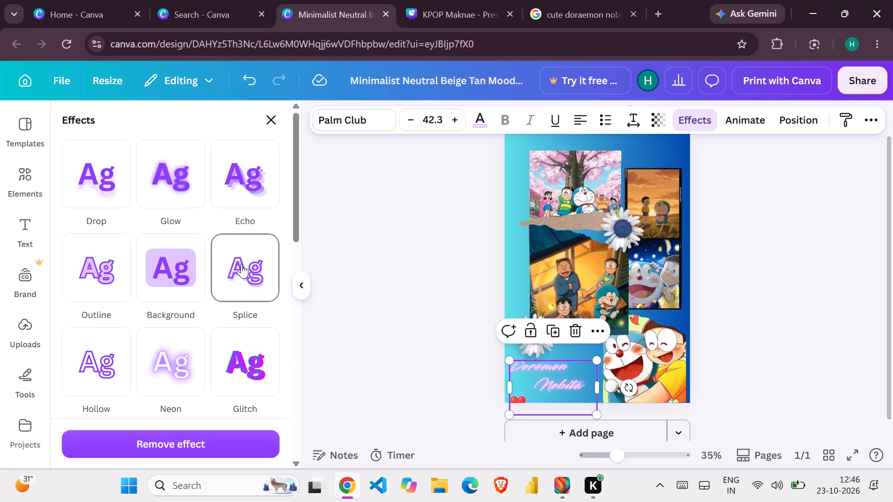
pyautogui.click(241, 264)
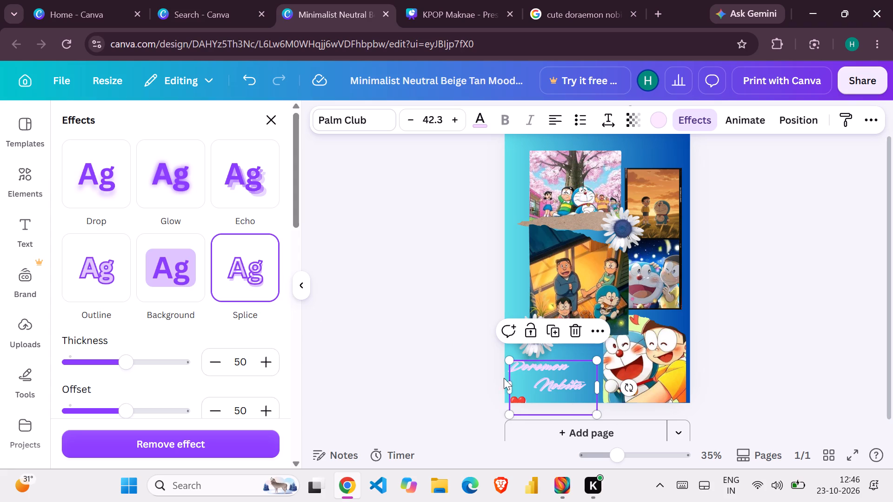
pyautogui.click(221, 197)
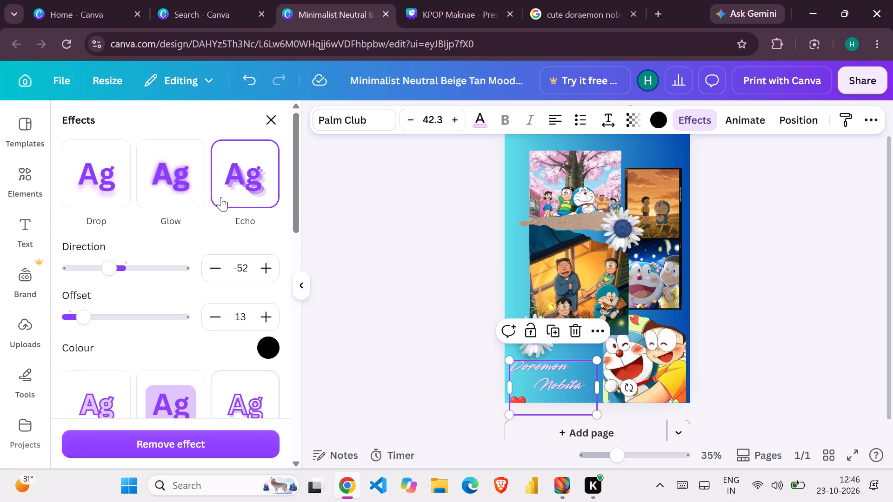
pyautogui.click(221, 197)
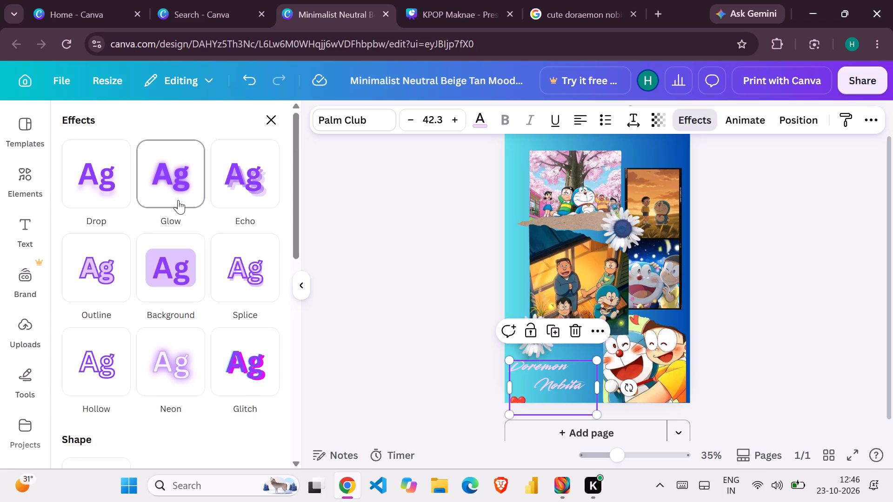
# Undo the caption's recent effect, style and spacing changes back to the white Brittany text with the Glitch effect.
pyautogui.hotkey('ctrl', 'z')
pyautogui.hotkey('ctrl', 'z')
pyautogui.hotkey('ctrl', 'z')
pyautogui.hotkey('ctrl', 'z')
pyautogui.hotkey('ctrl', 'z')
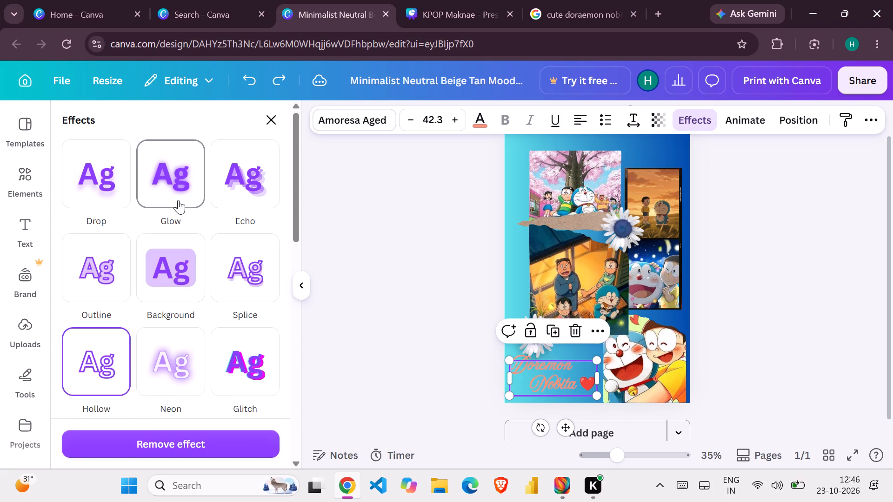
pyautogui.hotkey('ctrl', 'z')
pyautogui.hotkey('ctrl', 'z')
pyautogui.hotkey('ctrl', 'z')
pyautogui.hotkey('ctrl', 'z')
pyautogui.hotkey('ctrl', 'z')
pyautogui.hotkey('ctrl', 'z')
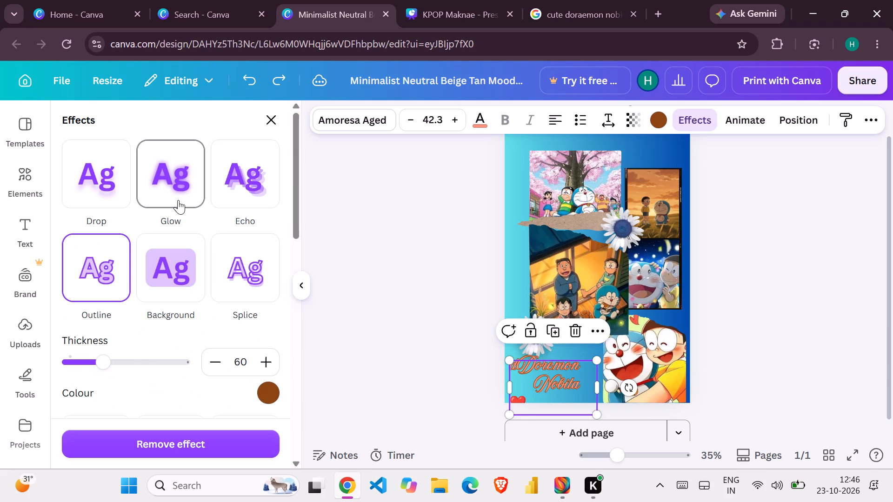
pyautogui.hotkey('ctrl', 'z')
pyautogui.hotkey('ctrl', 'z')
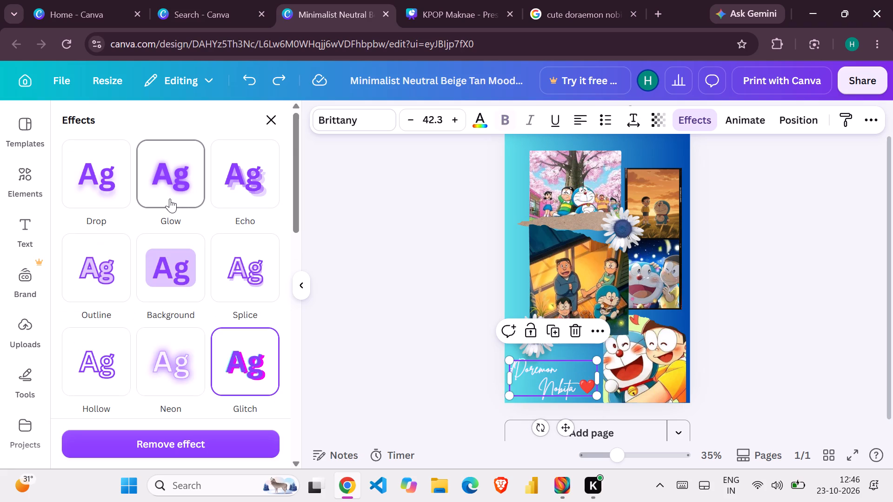
# Apply the Glow text effect to the caption.
pyautogui.click(169, 198)
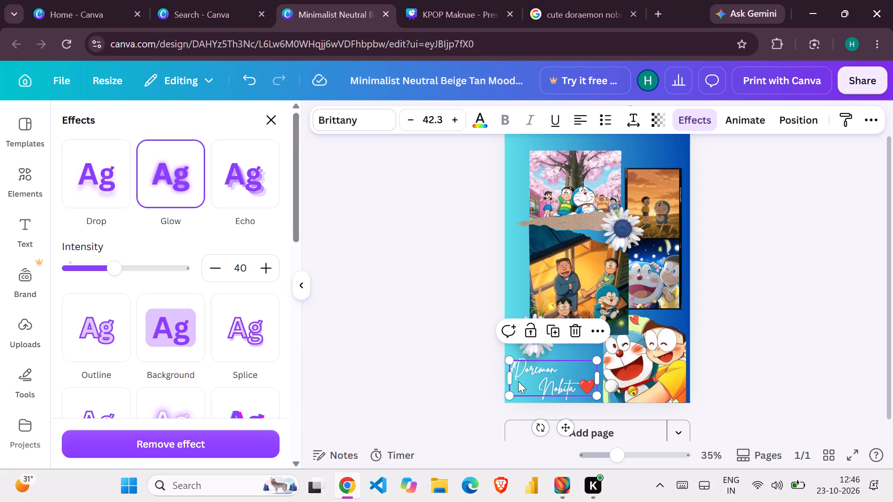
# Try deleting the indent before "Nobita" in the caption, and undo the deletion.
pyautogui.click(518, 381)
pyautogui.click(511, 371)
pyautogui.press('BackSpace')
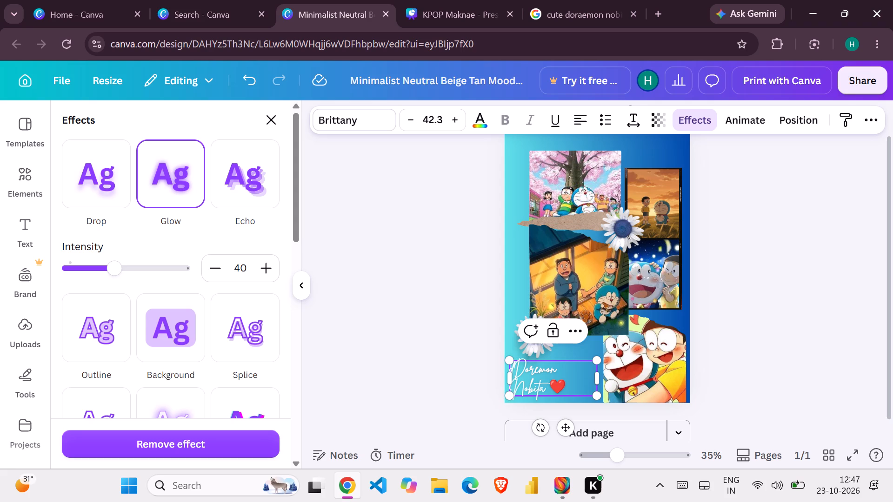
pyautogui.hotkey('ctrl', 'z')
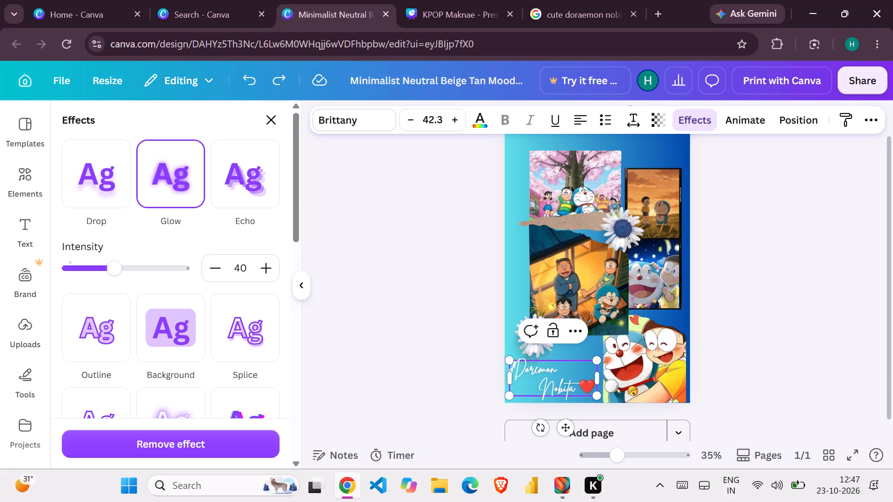
# Delete the leading space before "Doremon" in the caption.
pyautogui.click(516, 379)
pyautogui.click(515, 364)
pyautogui.press('BackSpace')
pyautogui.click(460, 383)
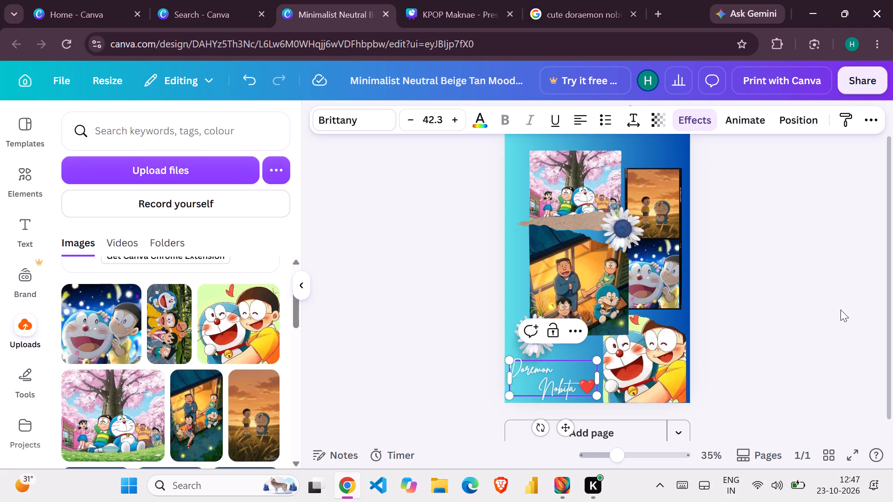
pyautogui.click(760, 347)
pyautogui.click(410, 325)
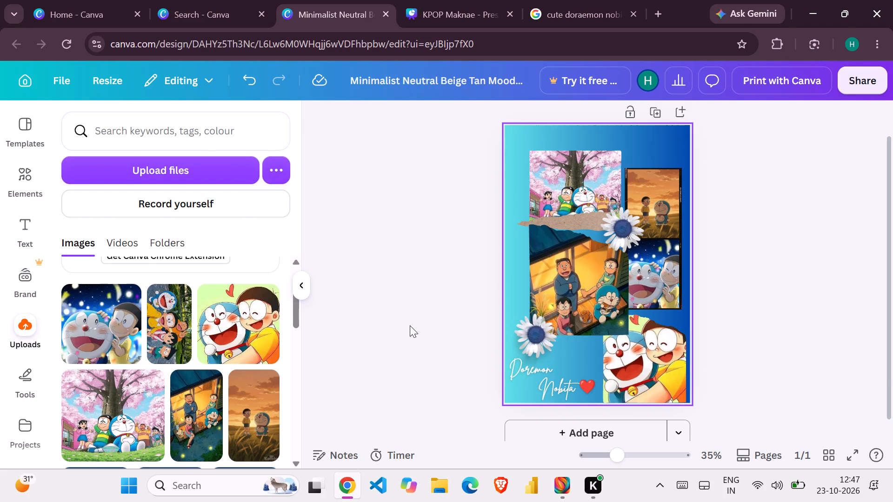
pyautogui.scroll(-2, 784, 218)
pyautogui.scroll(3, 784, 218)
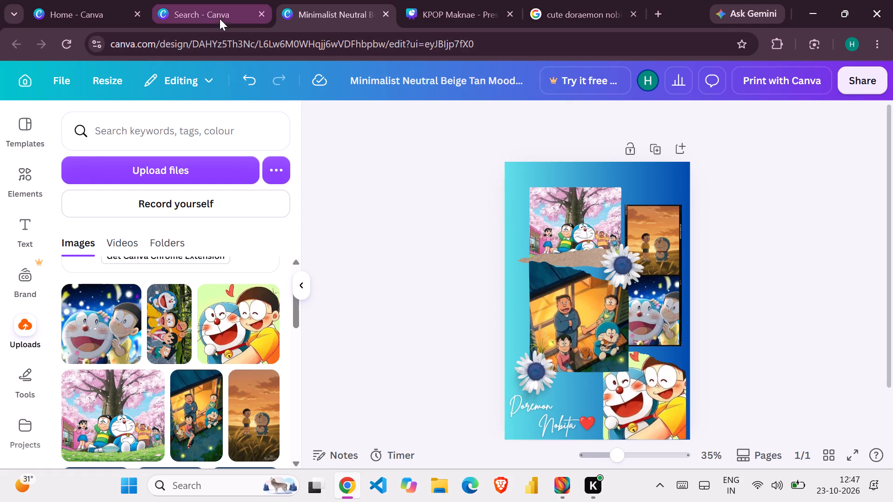
# Return to the Canva home page and reopen the Doraemon moodboard collage from the recent designs.
pyautogui.click(19, 79)
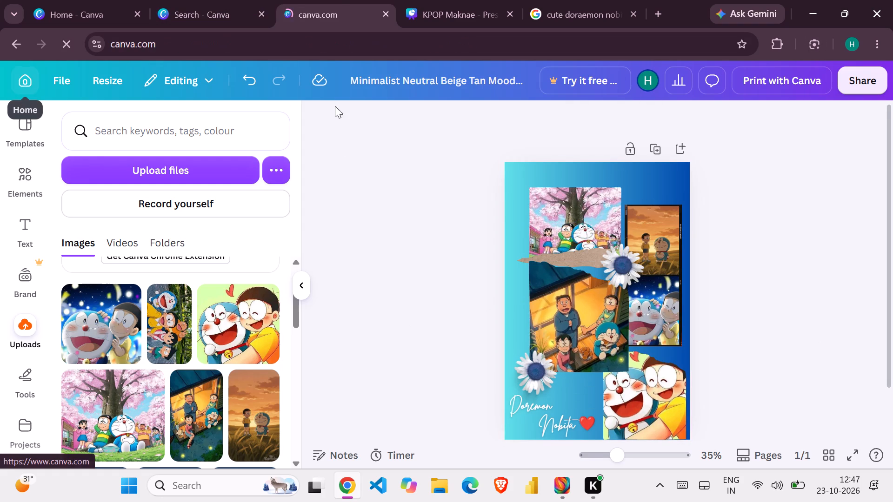
pyautogui.click(399, 98)
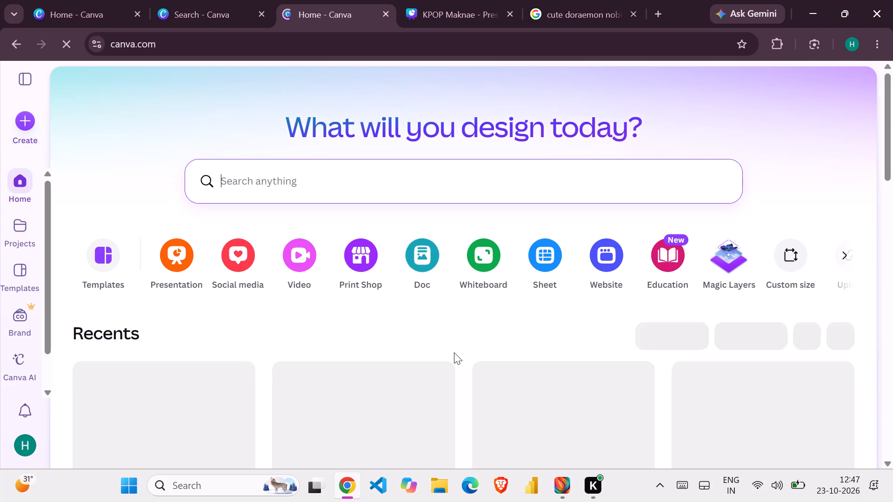
pyautogui.scroll(-2, 454, 352)
pyautogui.scroll(-1, 431, 298)
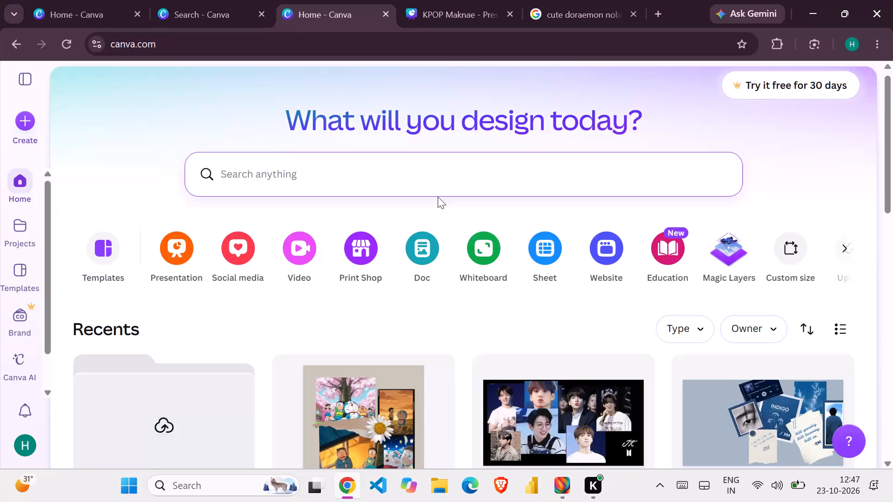
pyautogui.scroll(-2, 438, 197)
pyautogui.click(440, 325)
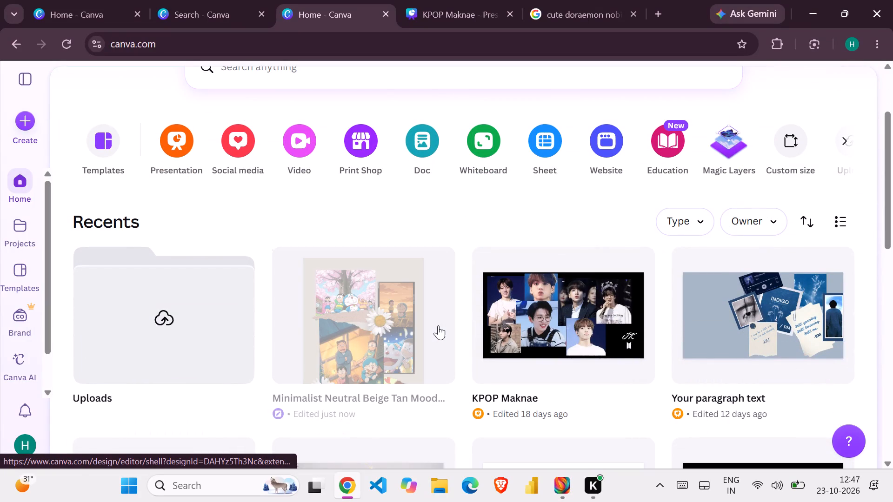
pyautogui.doubleClick(438, 325)
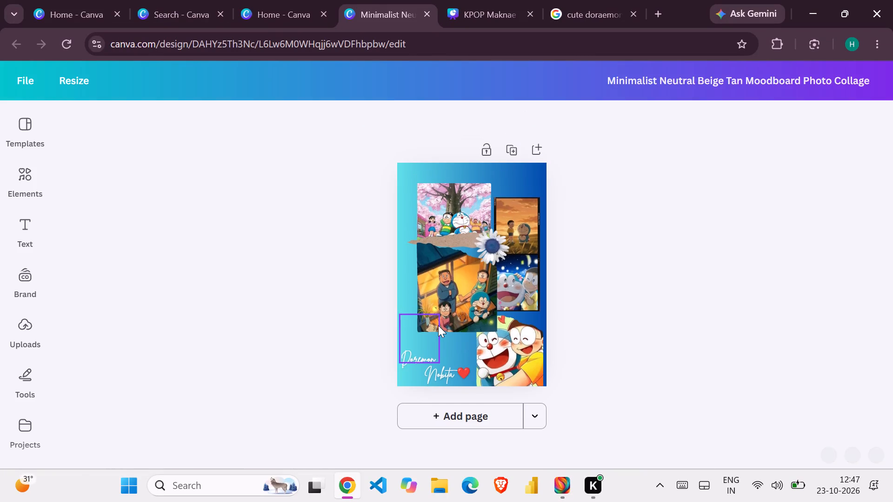
pyautogui.hscroll(5, 300, 328)
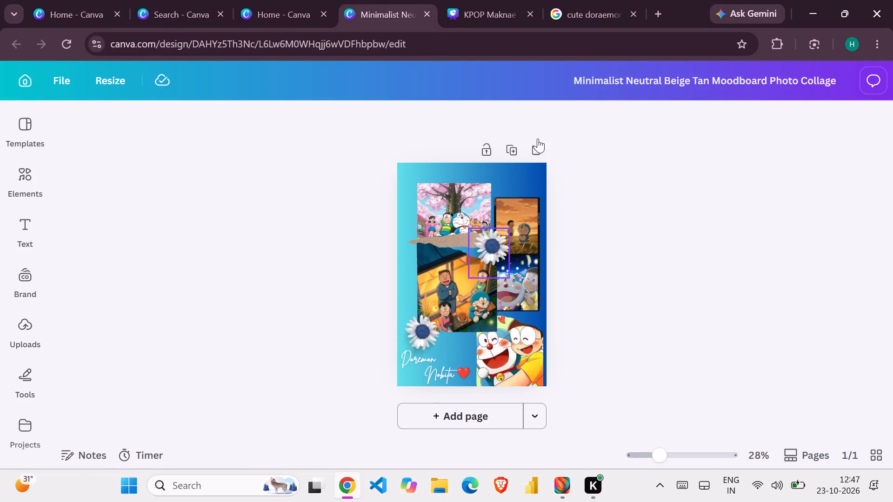
# Rename the design from its template title to "Doremon Nobita".
pyautogui.click(701, 81)
pyautogui.tripleClick(701, 81)
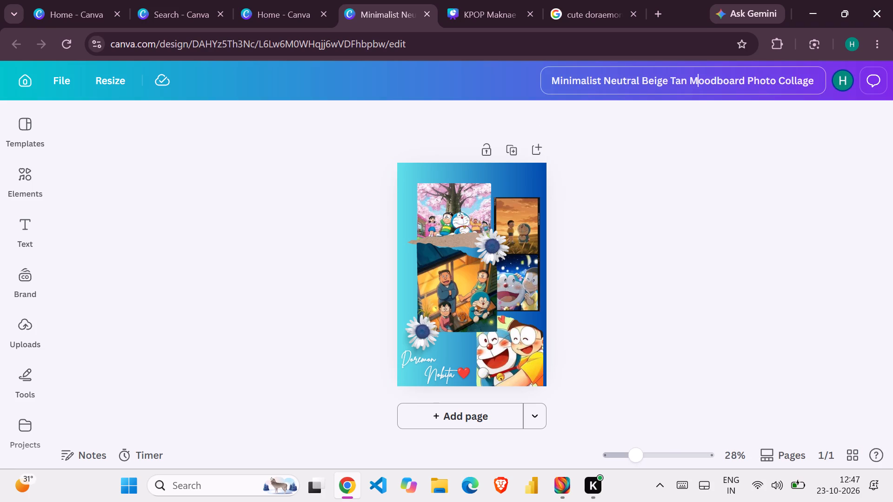
pyautogui.click(701, 81)
pyautogui.write('doremon nov')
pyautogui.press('BackSpace')
pyautogui.press('BackSpace')
pyautogui.press('BackSpace')
pyautogui.press('BackSpace')
pyautogui.press('BackSpace')
pyautogui.press('BackSpace')
pyautogui.press('BackSpace')
pyautogui.press('BackSpace')
pyautogui.press('BackSpace')
pyautogui.press('BackSpace')
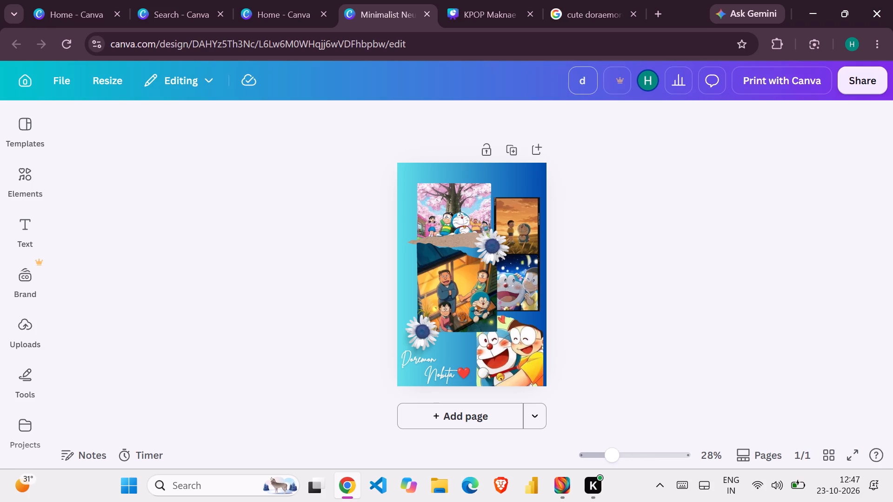
pyautogui.press('BackSpace')
pyautogui.press('d')
pyautogui.press('BackSpace')
pyautogui.press('d')
pyautogui.press('i')
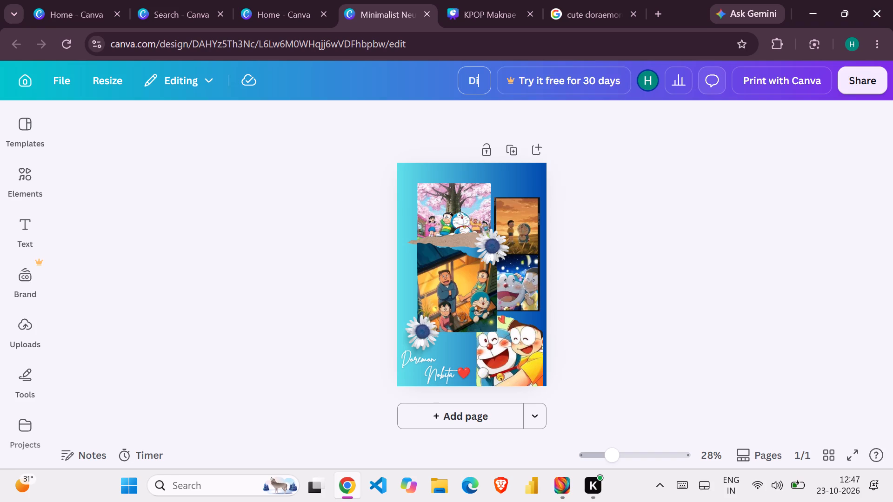
pyautogui.press('BackSpace')
pyautogui.write('oremon n')
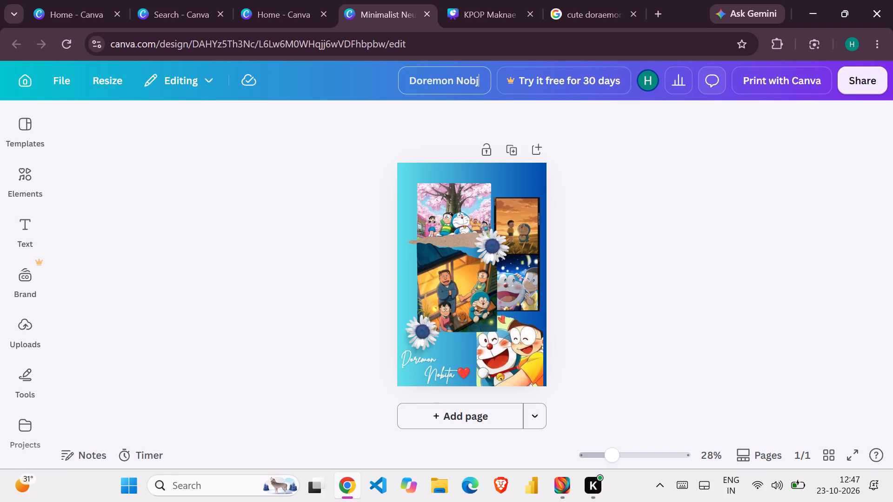
pyautogui.press('Return')
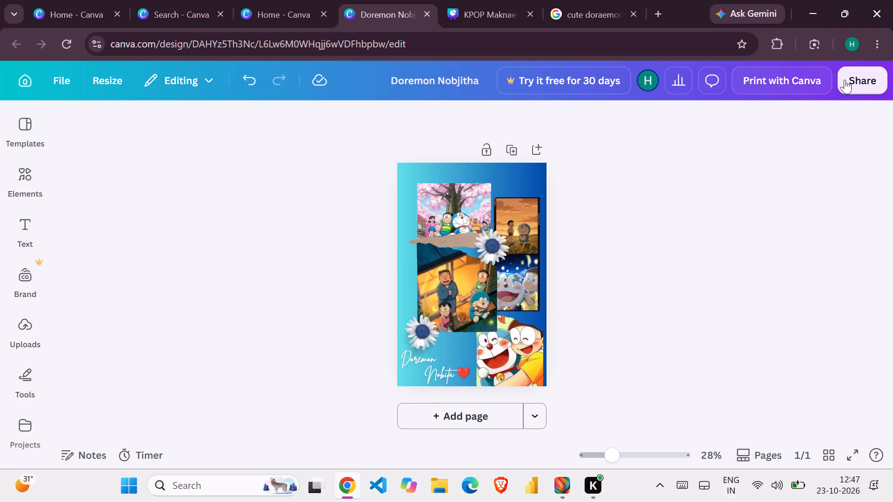
pyautogui.click(468, 77)
pyautogui.press('BackSpace')
pyautogui.press('BackSpace')
pyautogui.press('BackSpace')
pyautogui.write('it')
pyautogui.press('Right')
pyautogui.press('BackSpace')
pyautogui.press('Return')
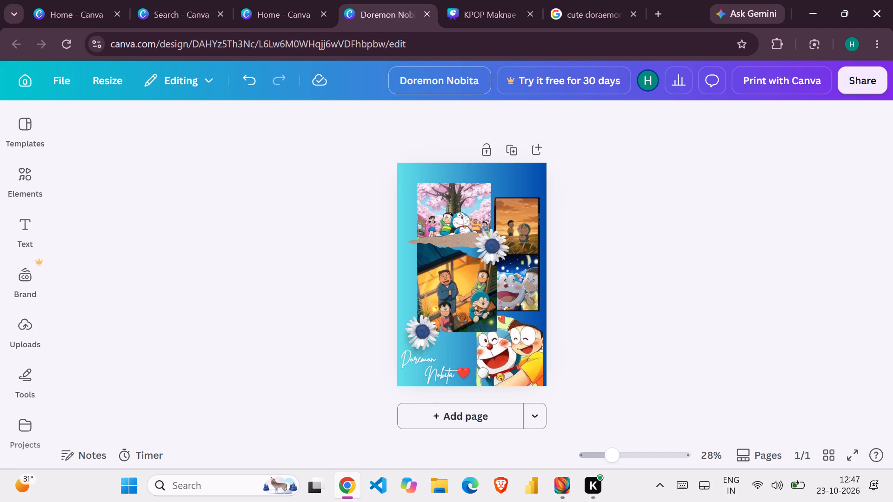